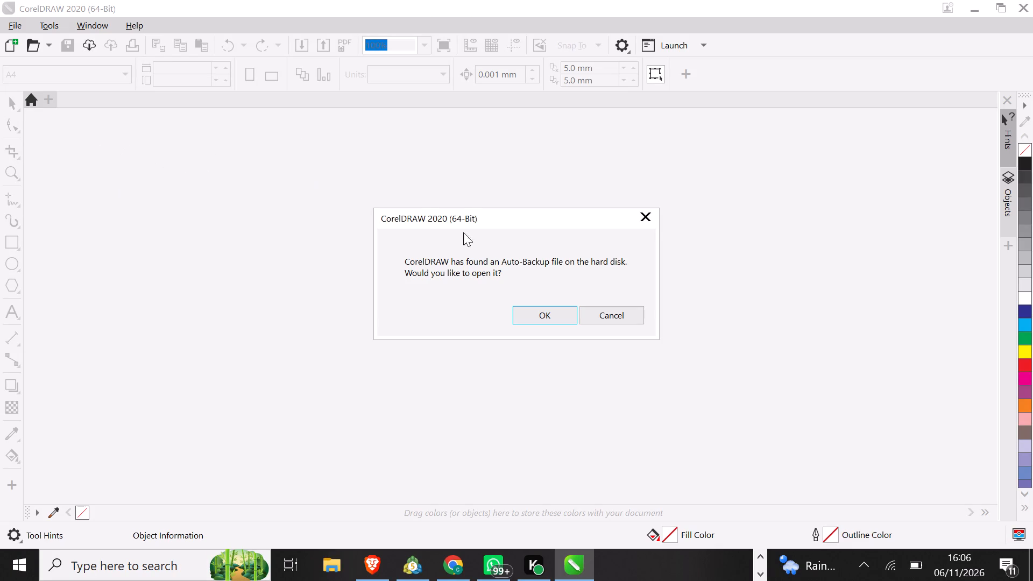
Open every auto-backup file offered for recovery, accepting each one until all the unsaved drawings are restored.
click(541, 310)
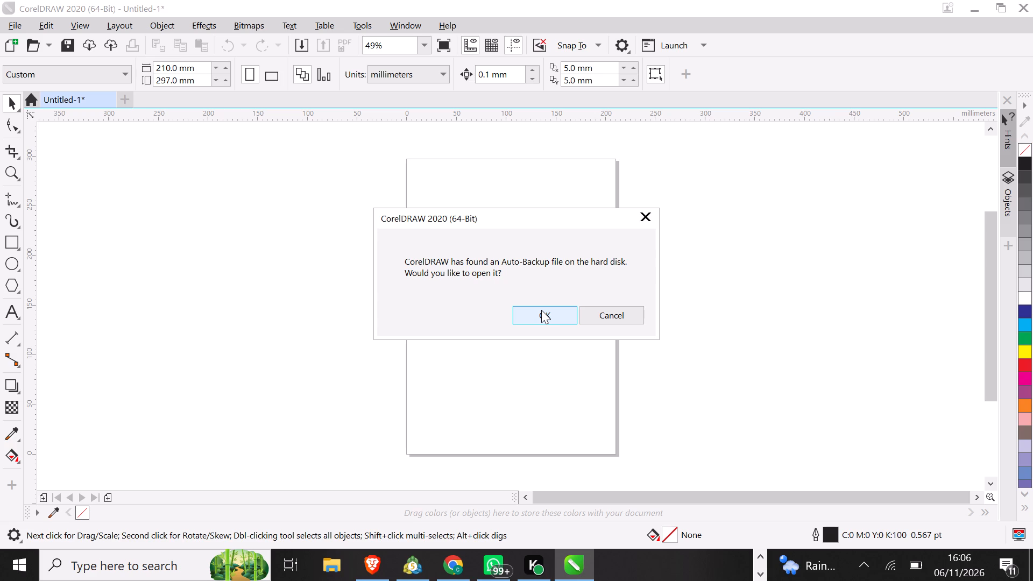
click(541, 310)
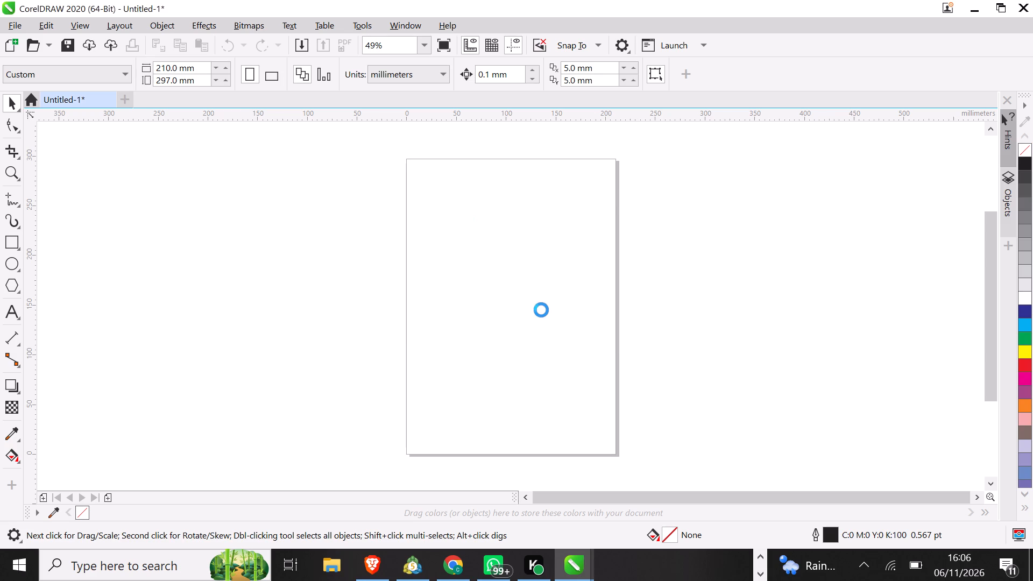
triple_click(541, 310)
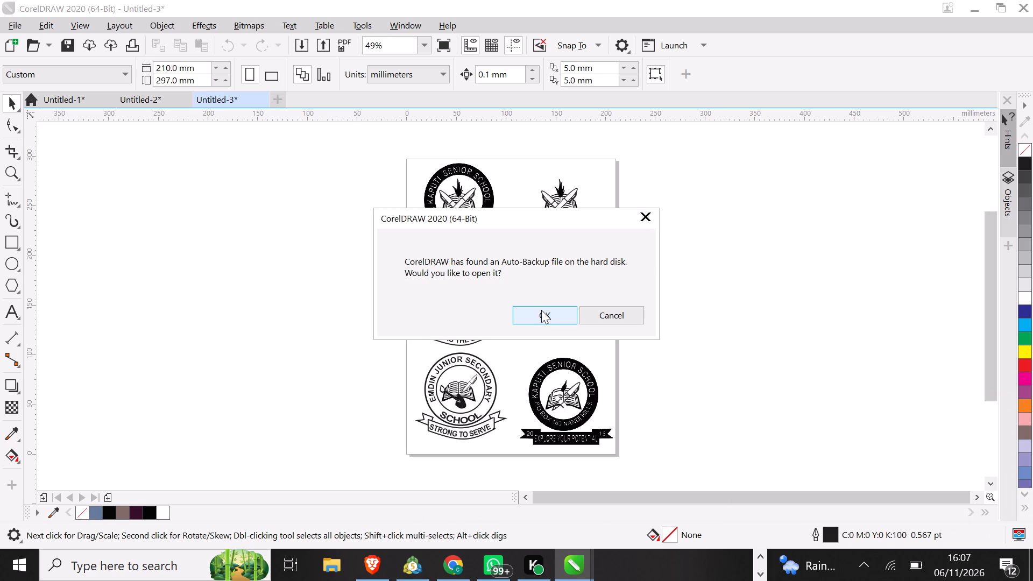
double_click(541, 310)
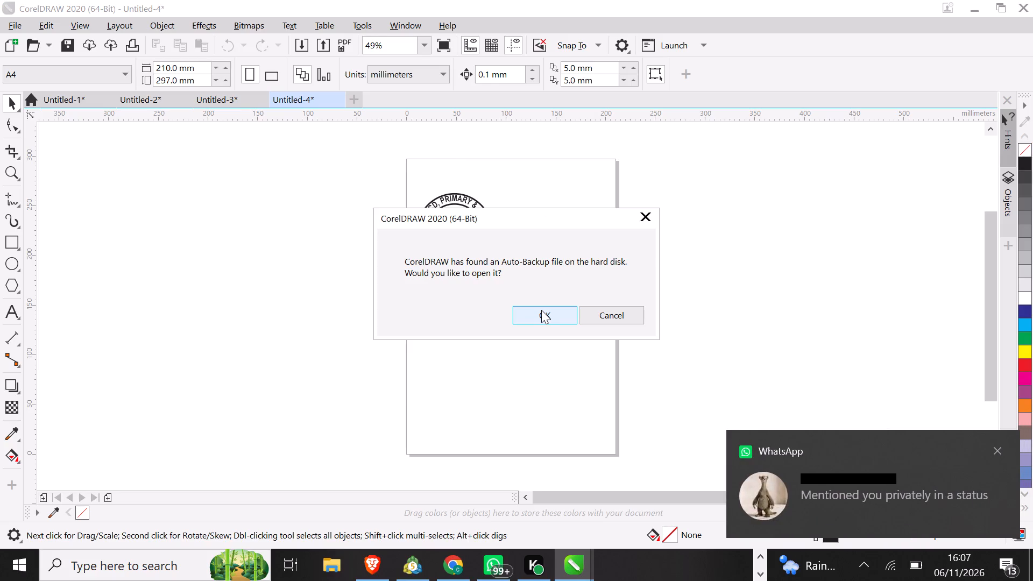
click(541, 310)
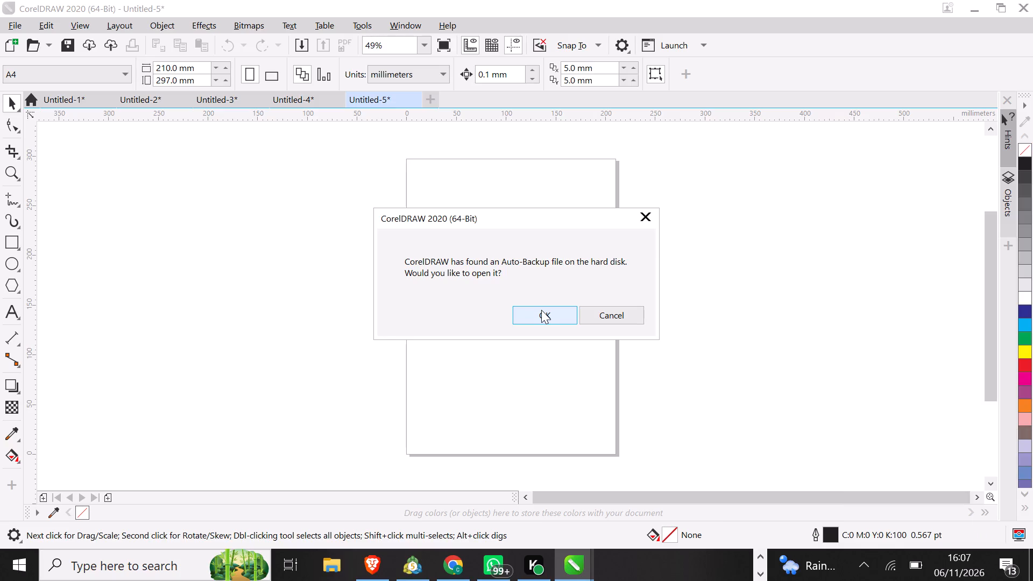
click(541, 310)
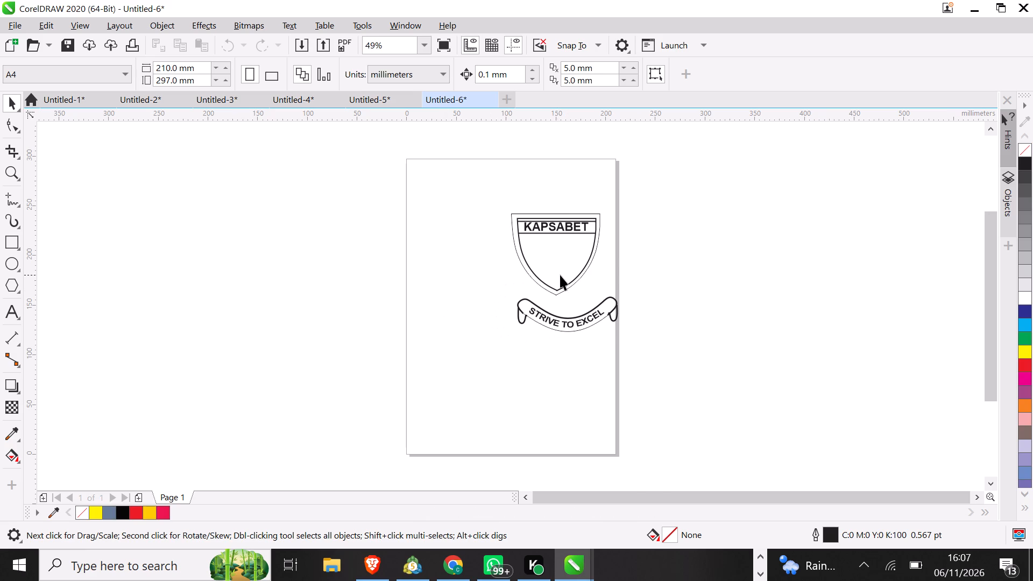
Close the recovered documents Untitled-6, Untitled-5, Untitled-4, Untitled-3 and Untitled-2 without saving, keeping only Untitled-1 open.
click(489, 97)
drag(489, 97, 479, 270)
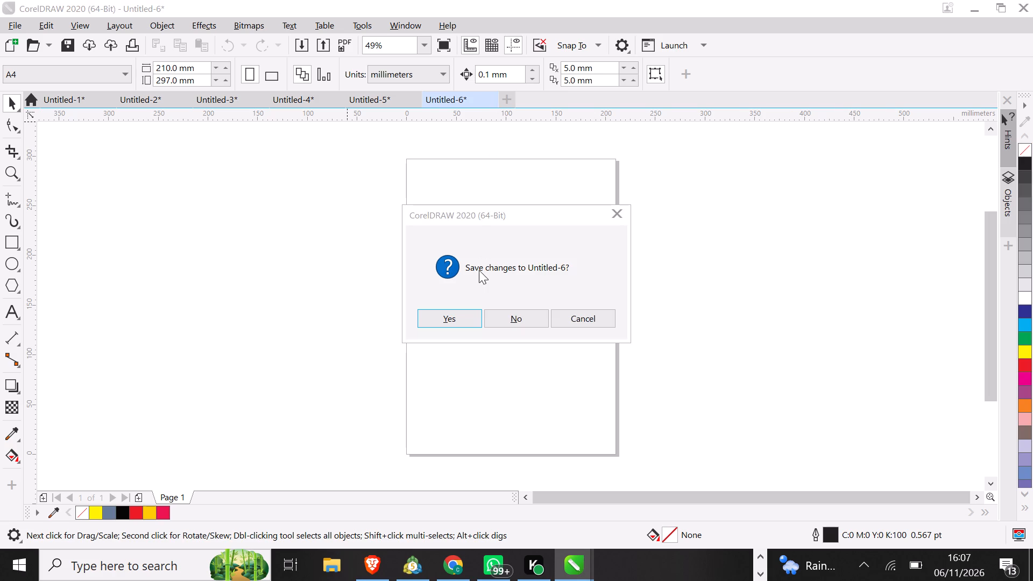
drag(479, 270, 458, 323)
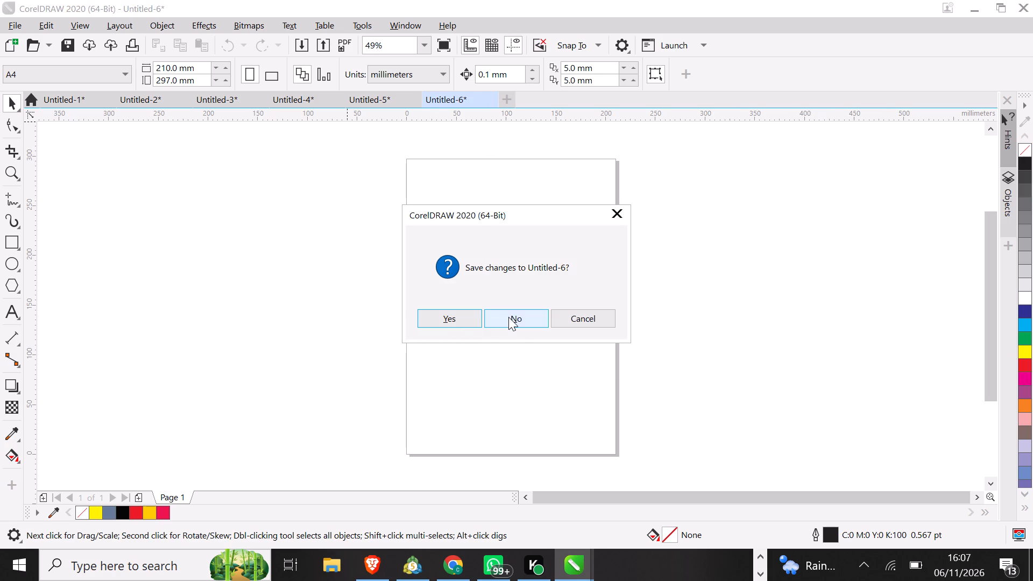
click(508, 317)
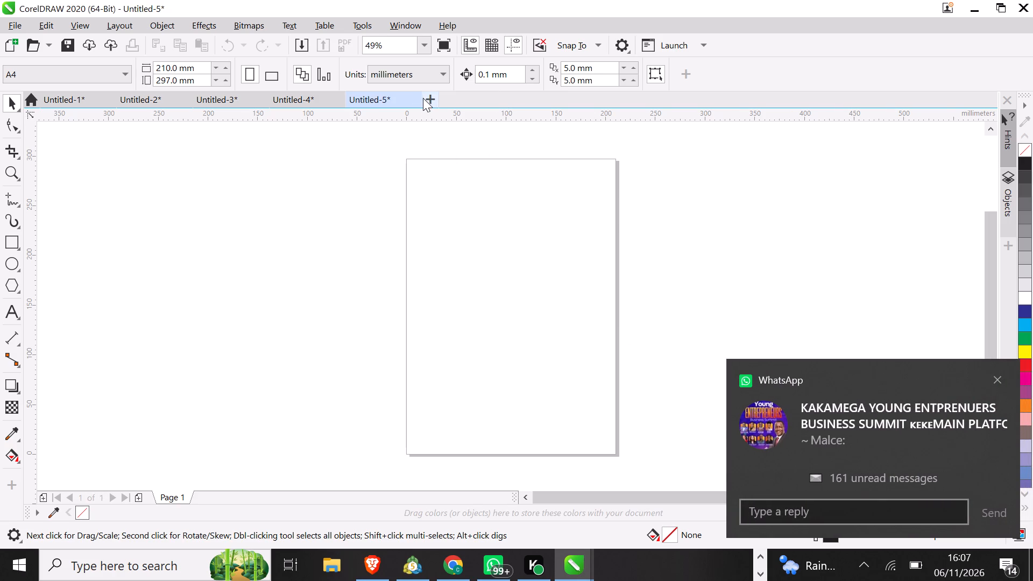
click(416, 98)
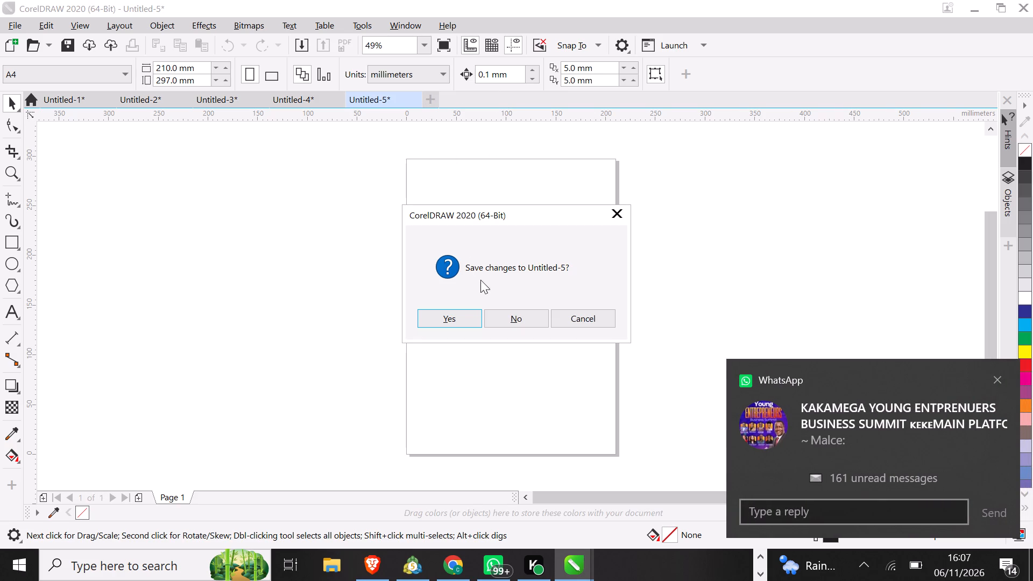
click(503, 317)
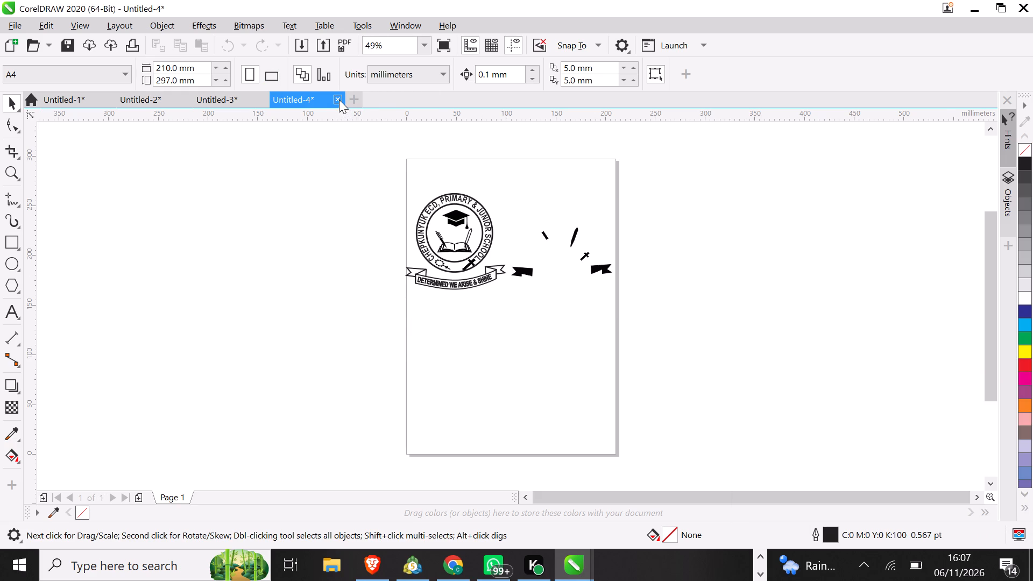
click(339, 100)
click(526, 324)
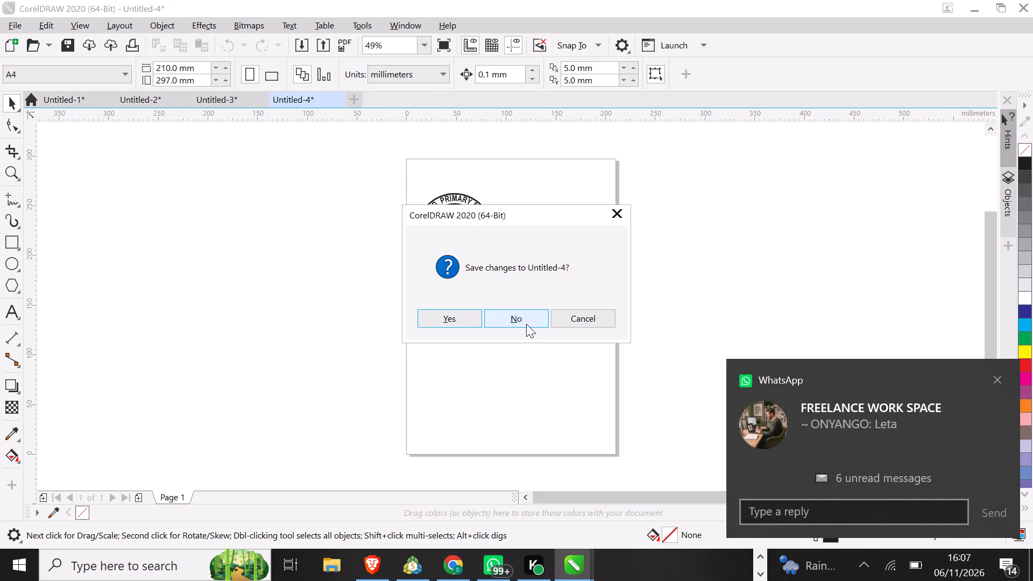
click(259, 98)
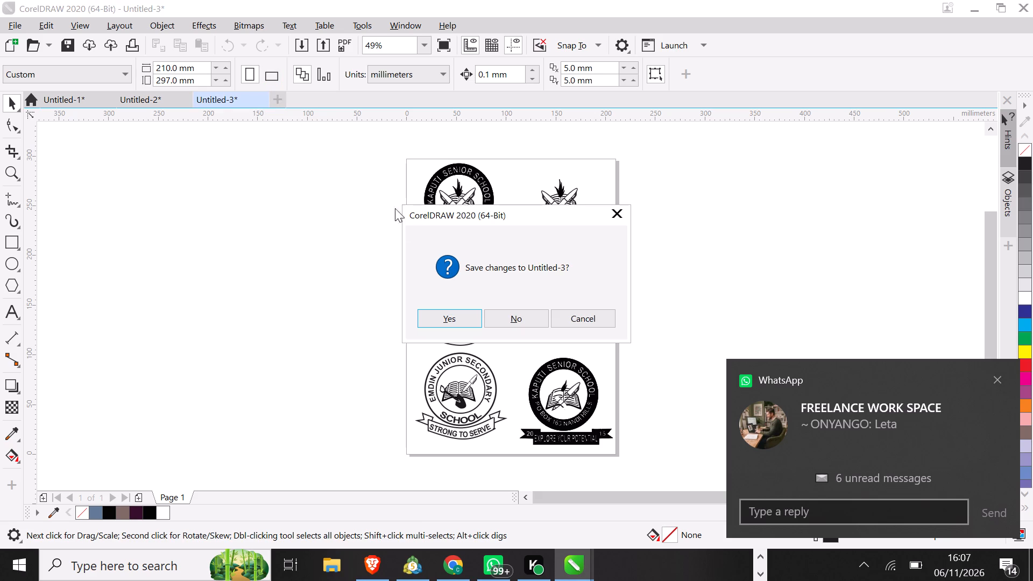
click(507, 317)
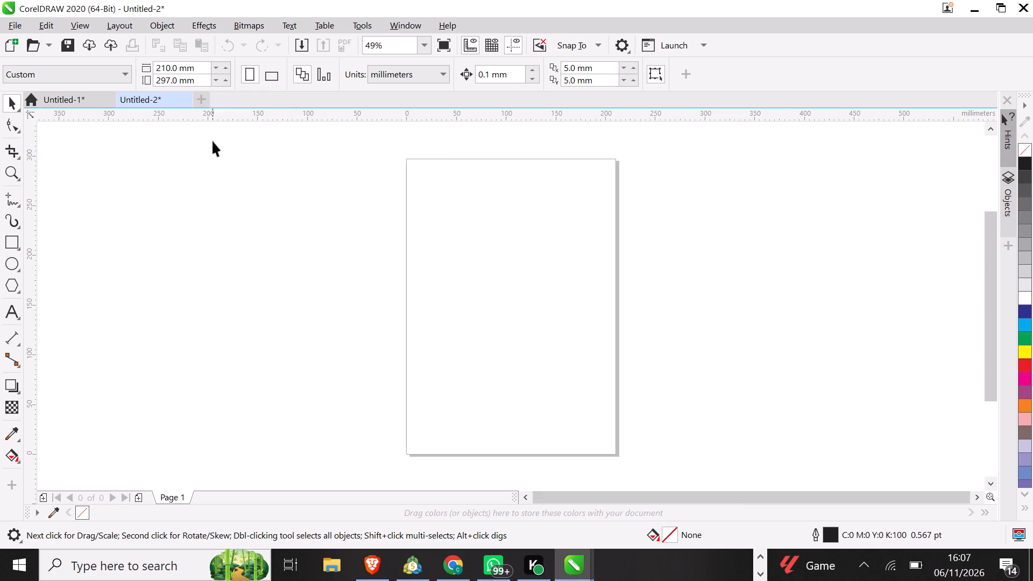
click(186, 100)
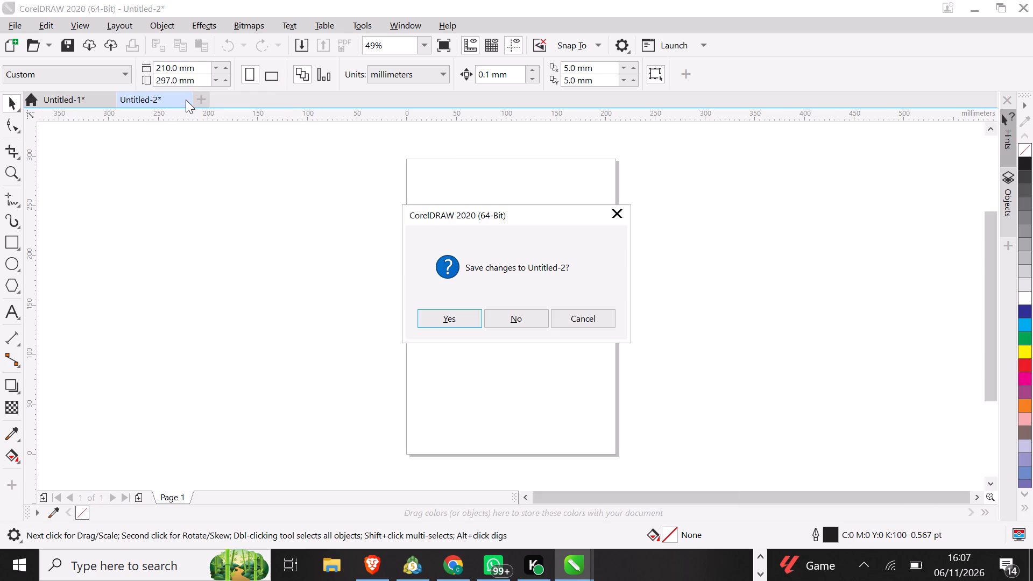
click(515, 323)
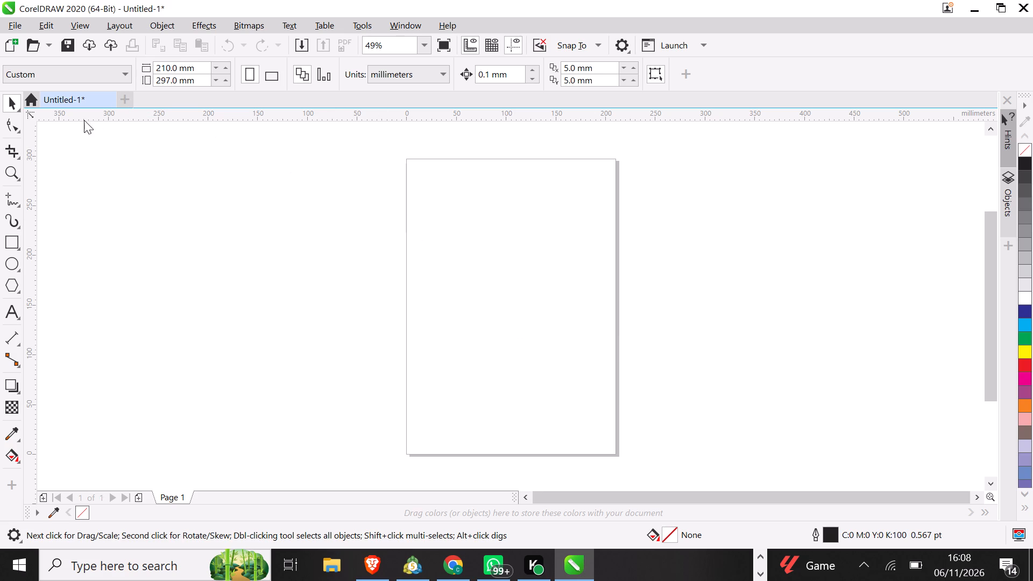
Start importing a file from the Documents folder into Untitled-1, entering a file name that begins with "le".
click(16, 31)
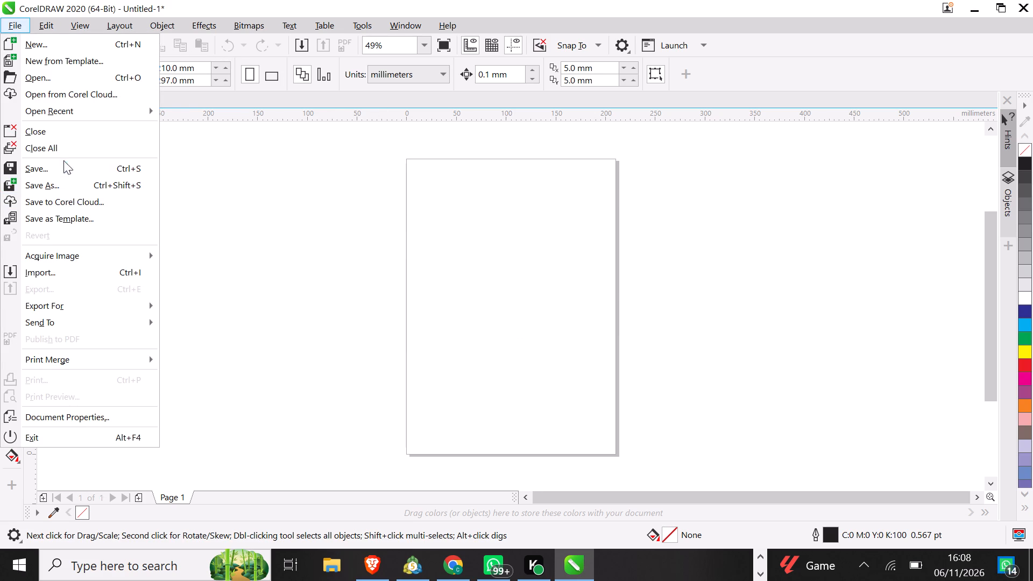
click(50, 276)
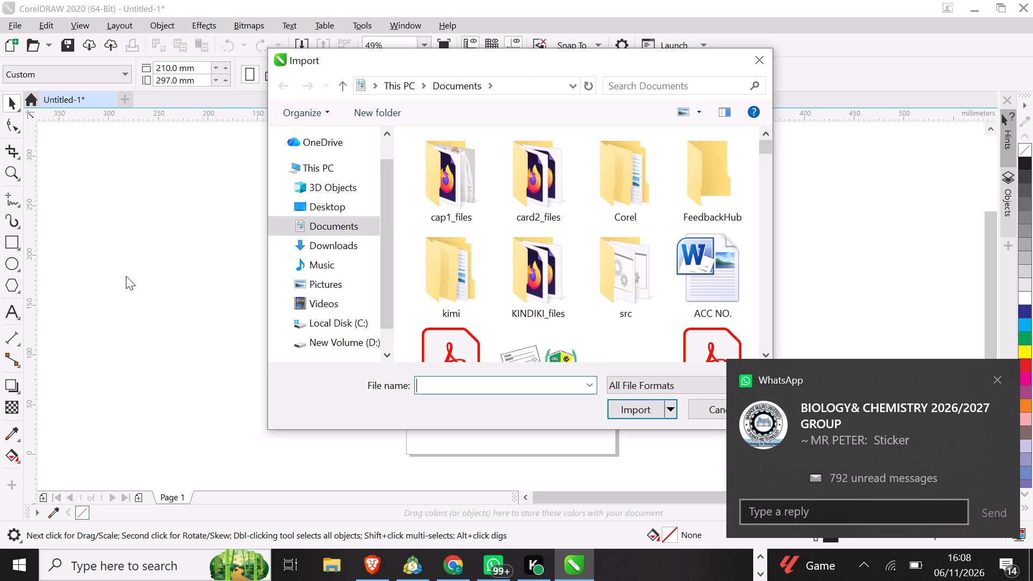
key(l)
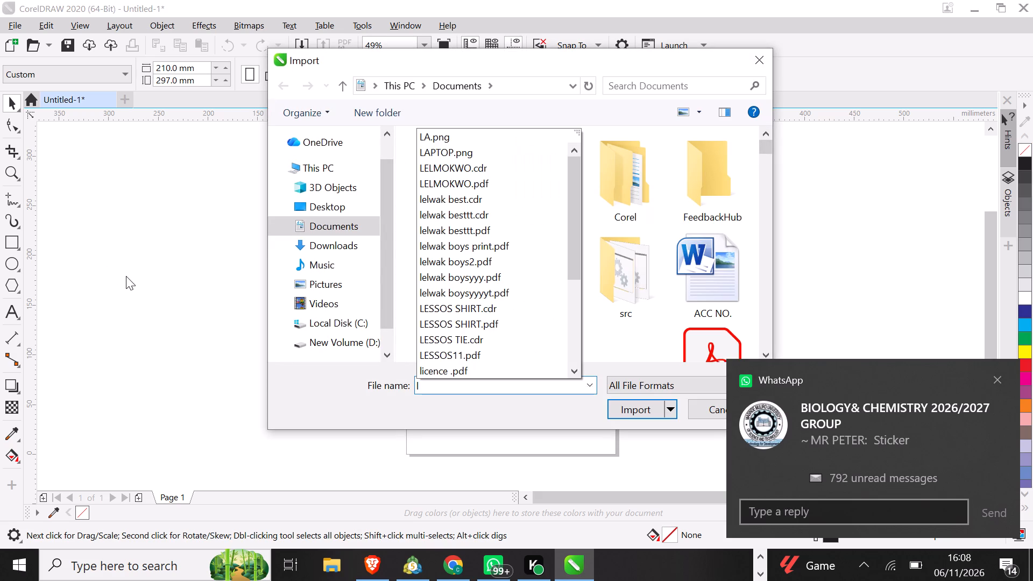
key(e)
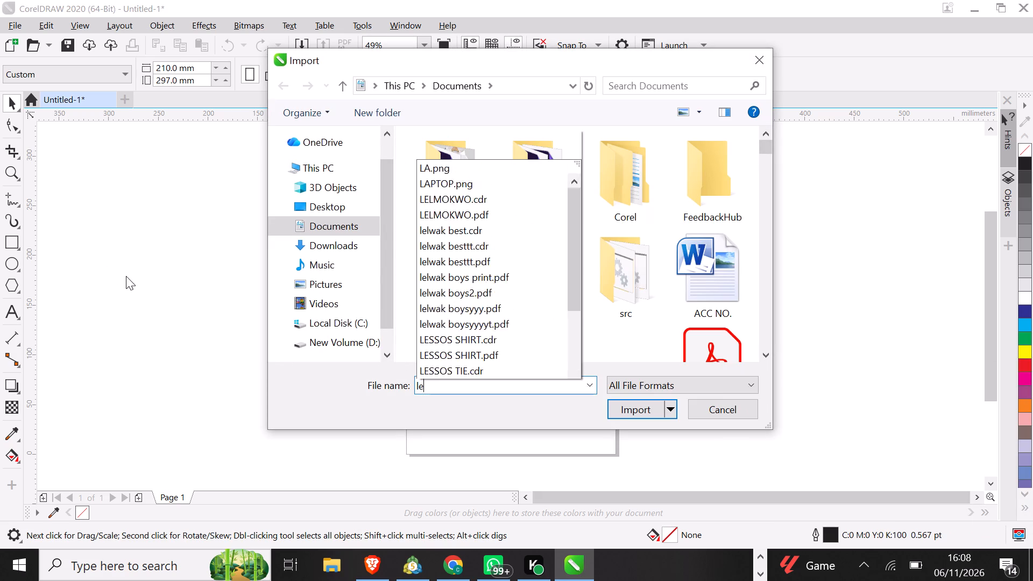
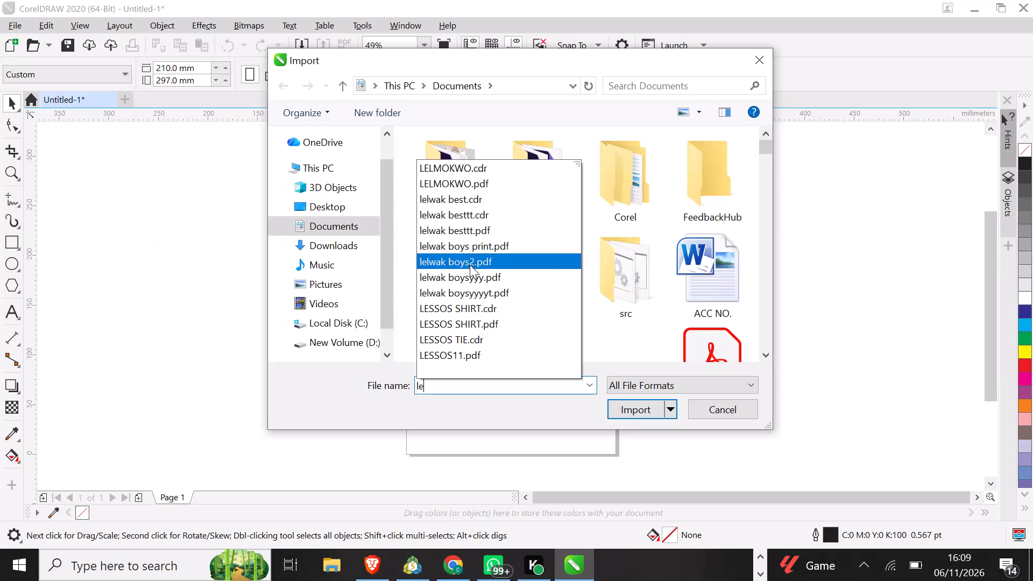
Import lelwak best.cdr and place it across the middle of the page, scaled to about 257 mm wide by 100 mm high.
double_click(460, 204)
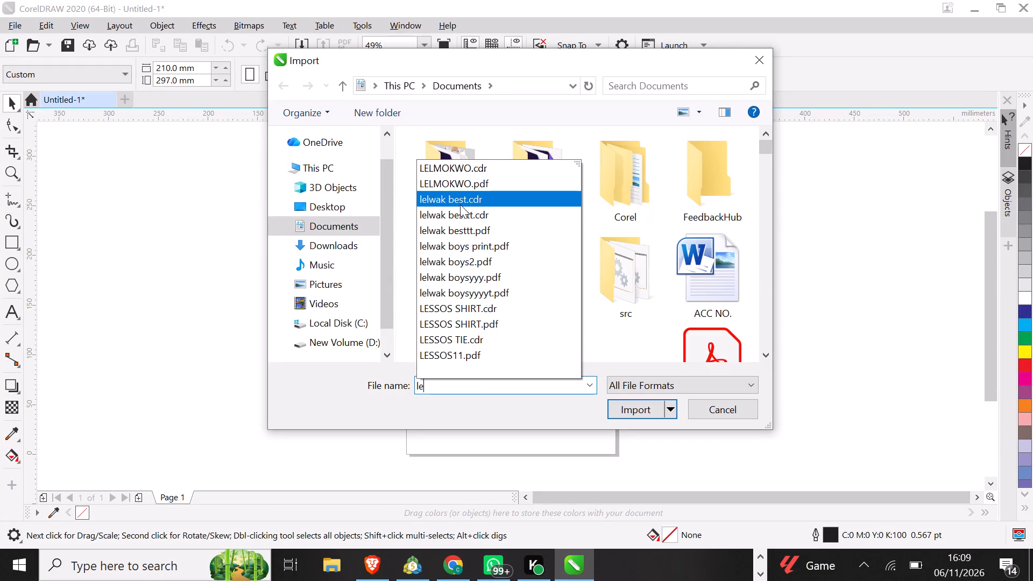
click(622, 402)
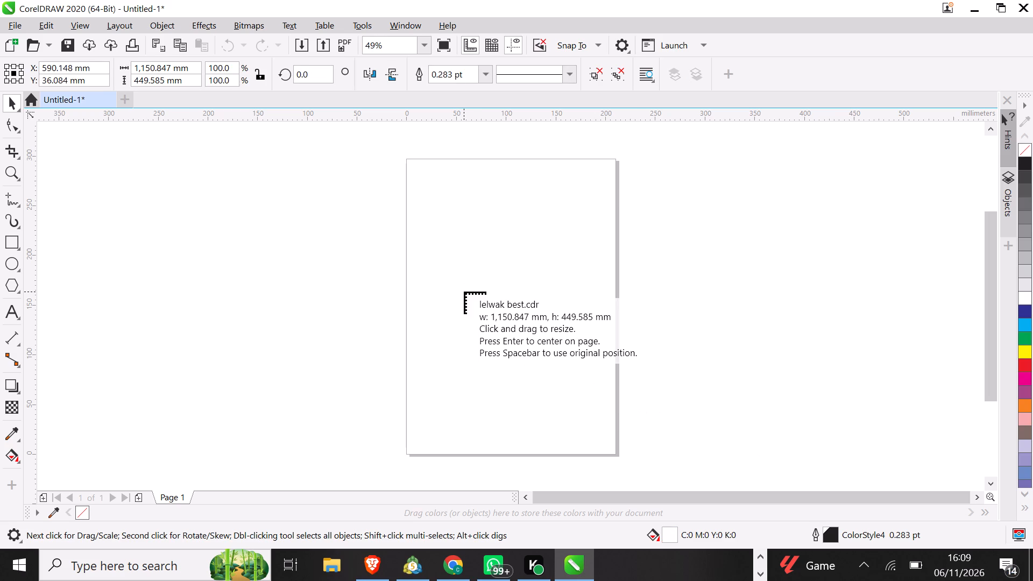
drag(414, 233, 669, 393)
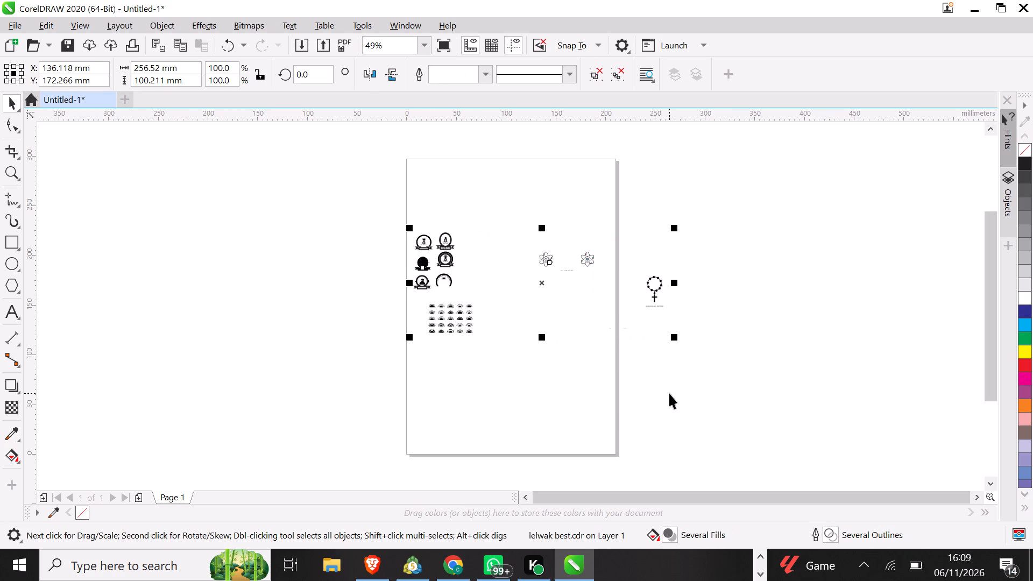
Delete the imported lelwak best.cdr artwork from the page of Untitled-1.
key(BackSpace)
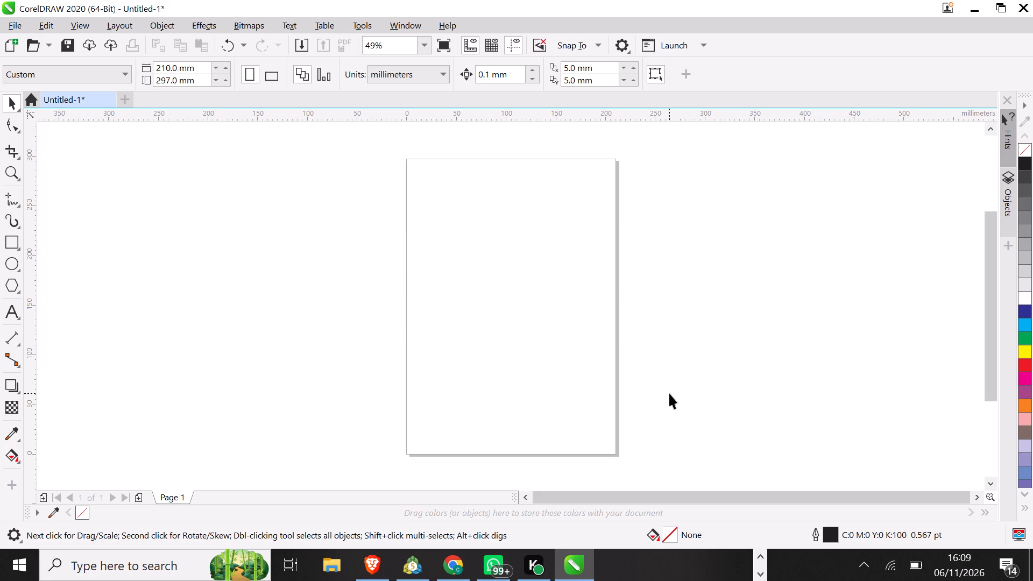
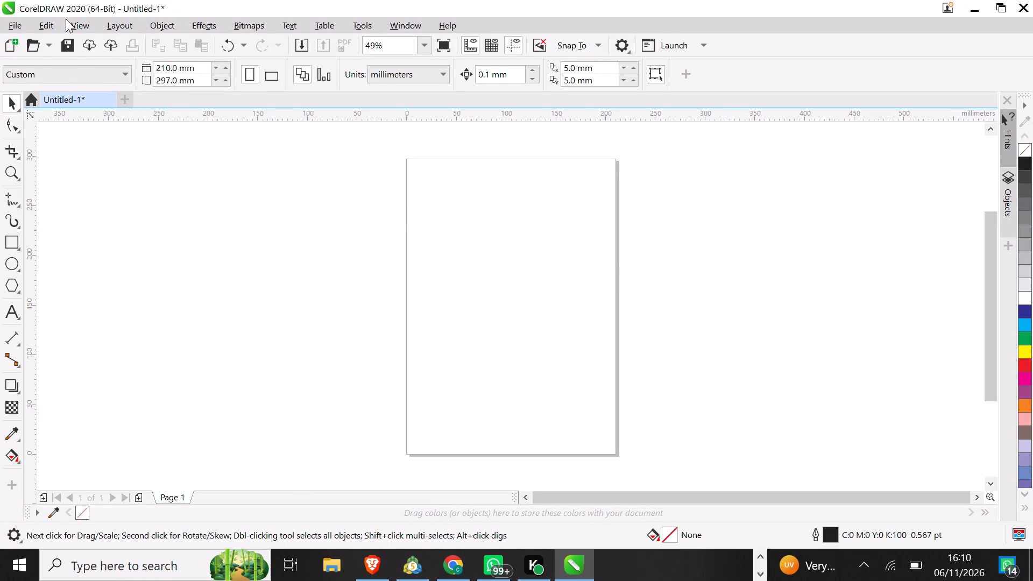
Start importing another file into the empty page of Untitled-1, with the Documents folder open for choosing it.
click(13, 25)
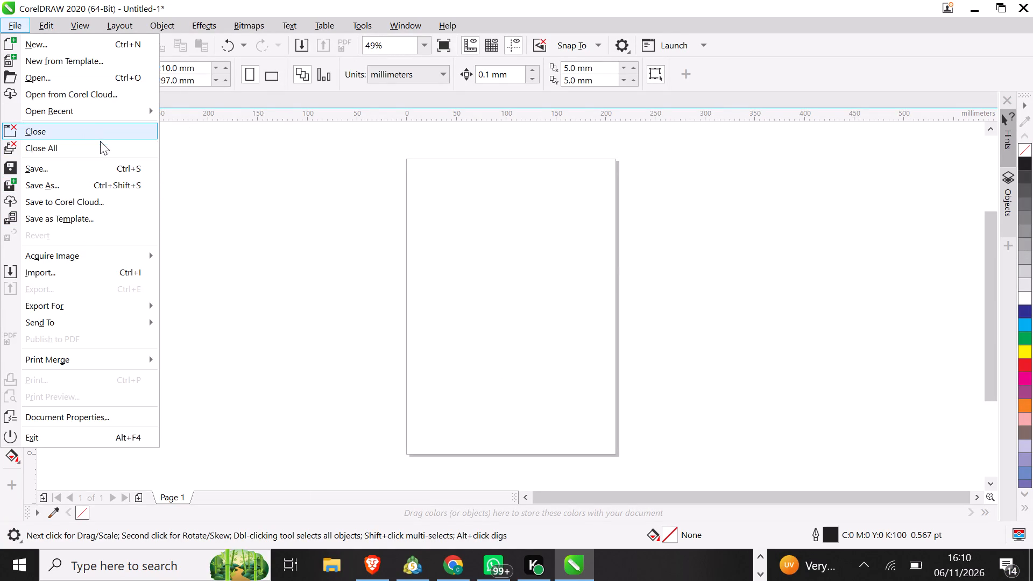
click(84, 276)
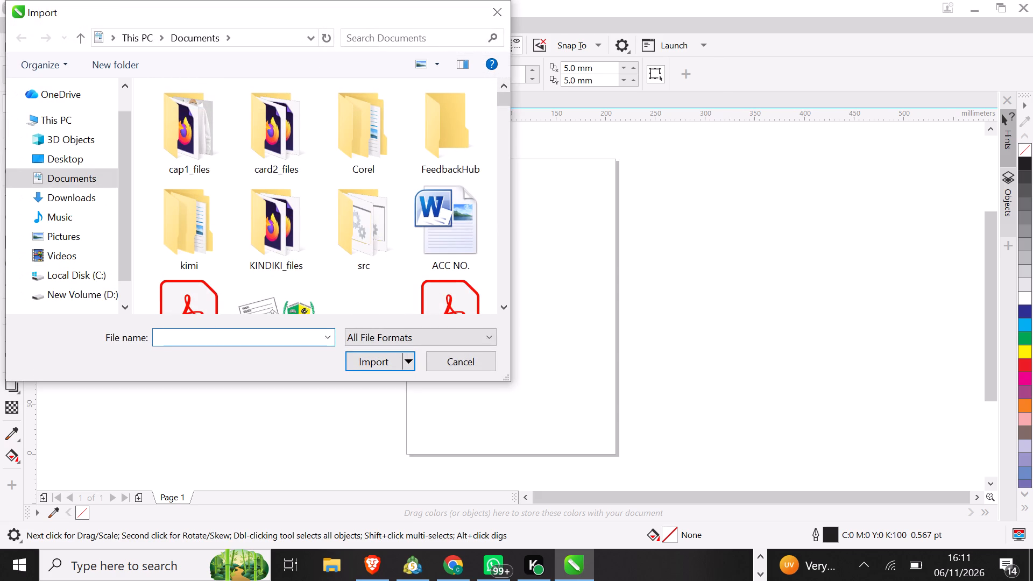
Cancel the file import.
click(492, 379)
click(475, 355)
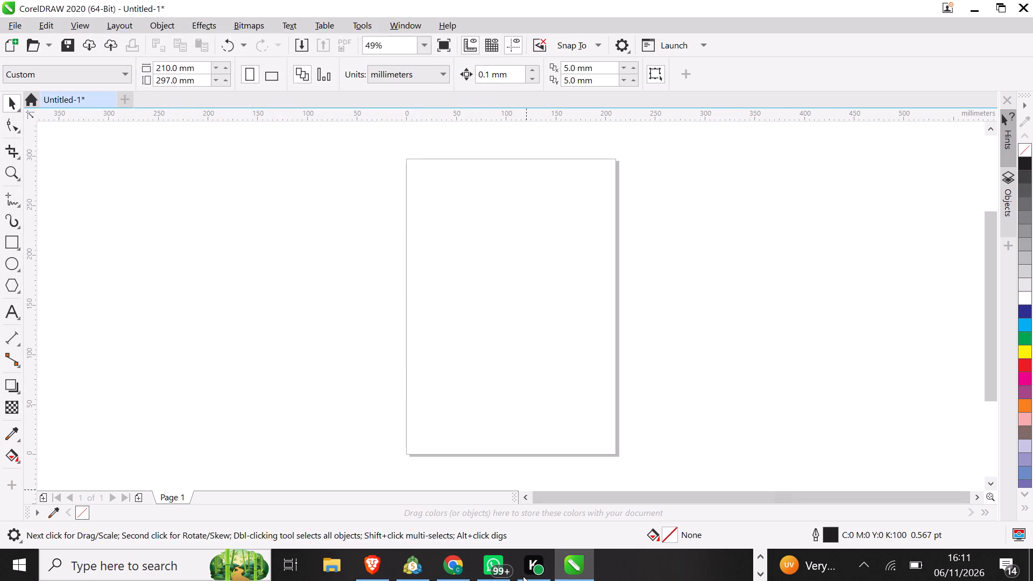
Switch to Chrome and search Google Images in a new tab for "lelwak primary school logo".
click(466, 566)
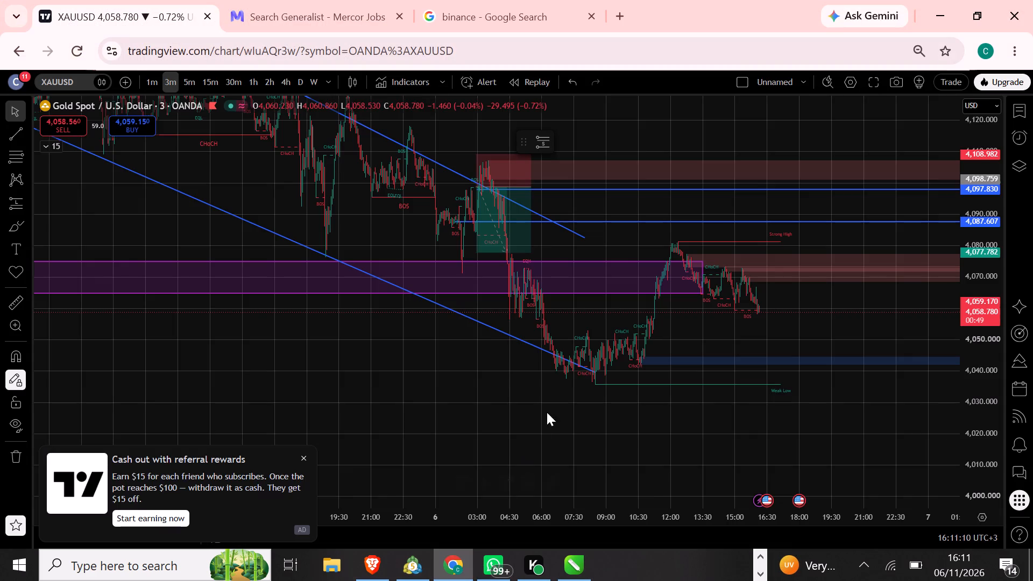
click(611, 9)
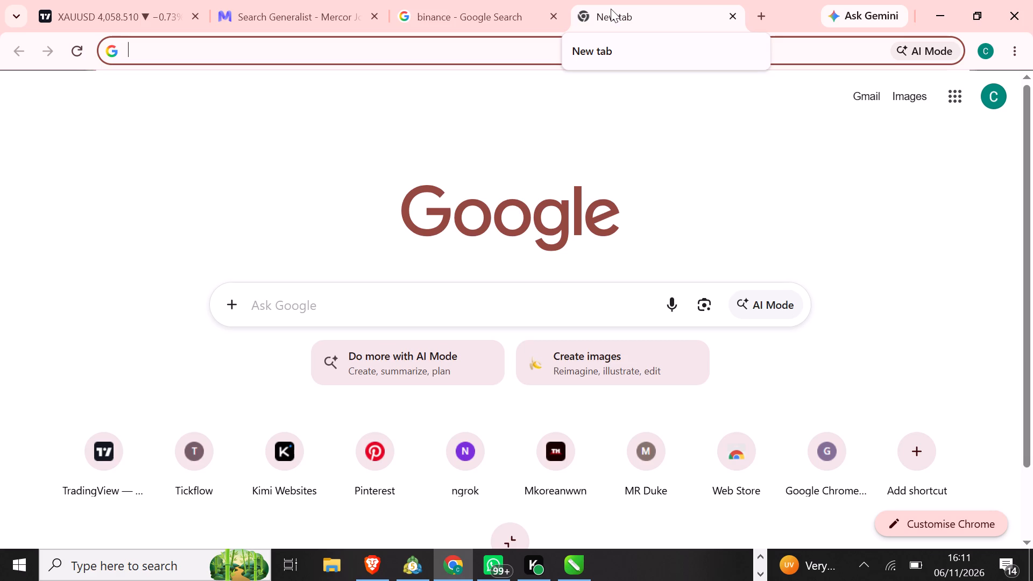
key(l)
text(el)
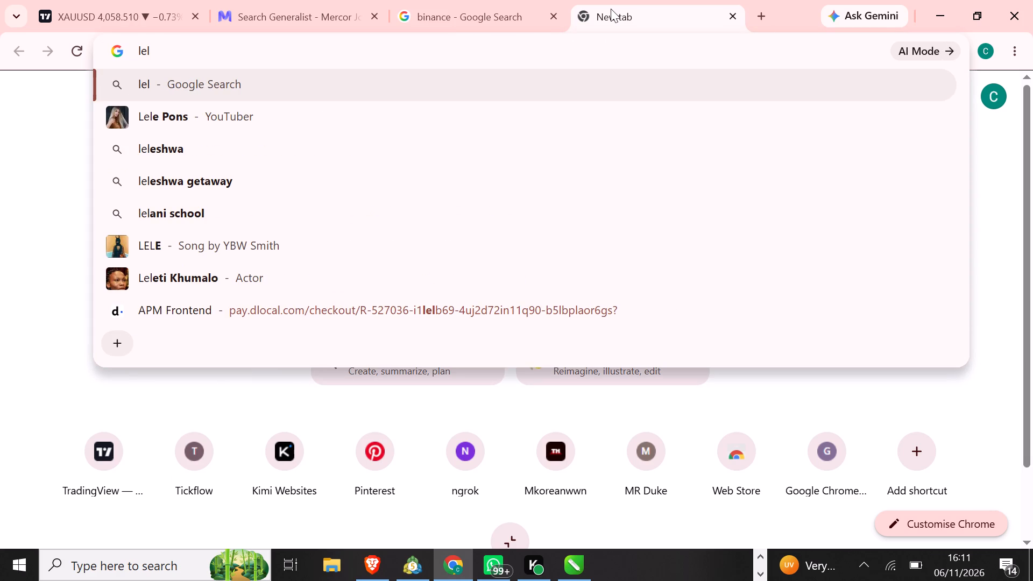
key(w)
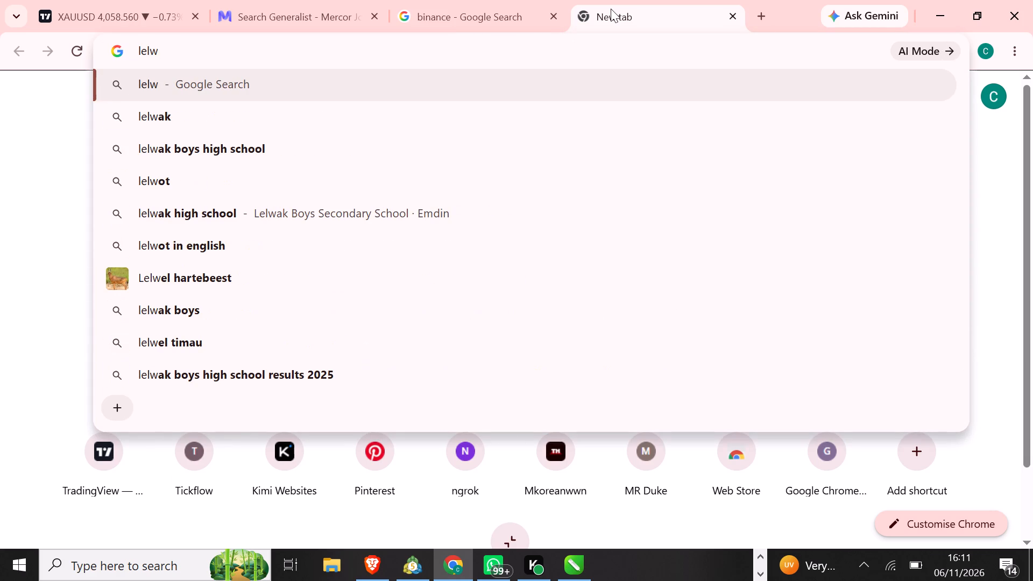
text(ad)
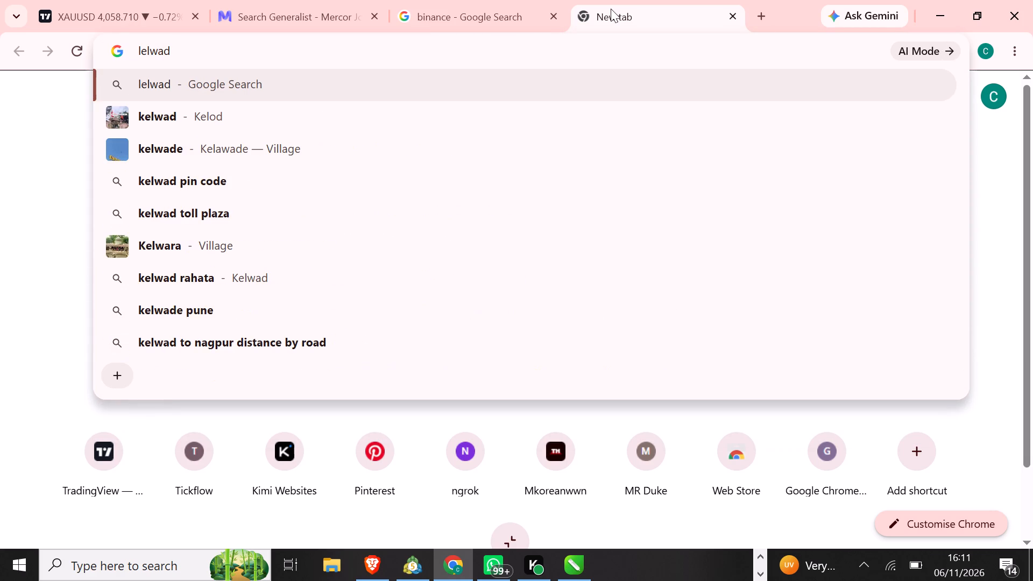
key(BackSpace)
text(k)
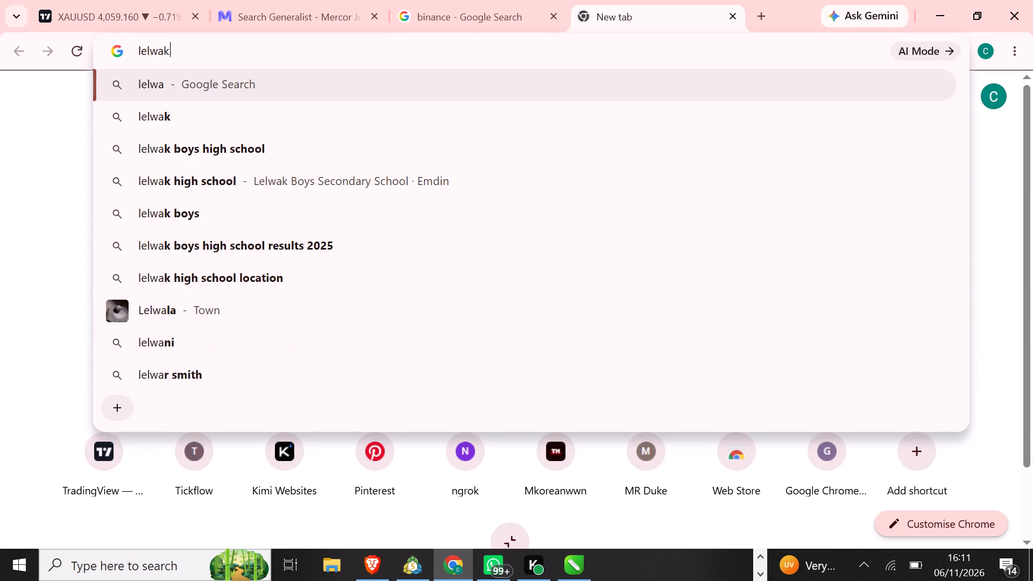
key(space)
text(pri)
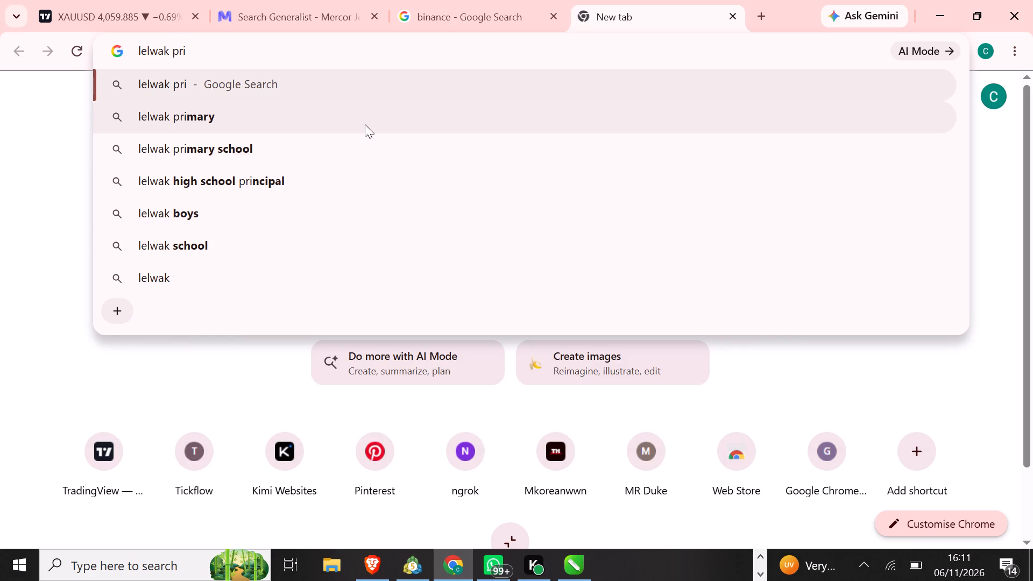
Search Google for "lelwak primary school" and look through the image results for the school's logo.
click(345, 146)
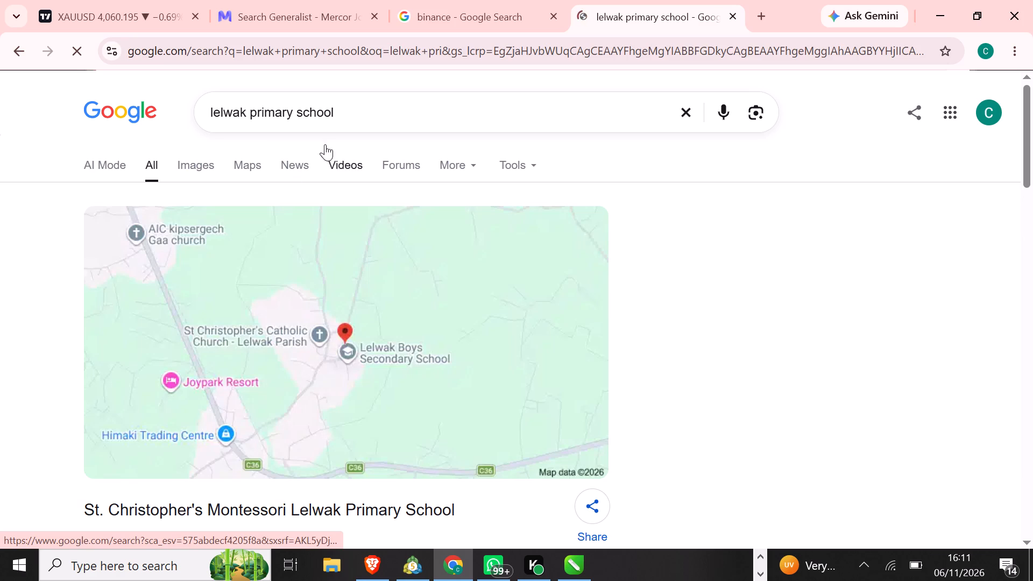
click(205, 159)
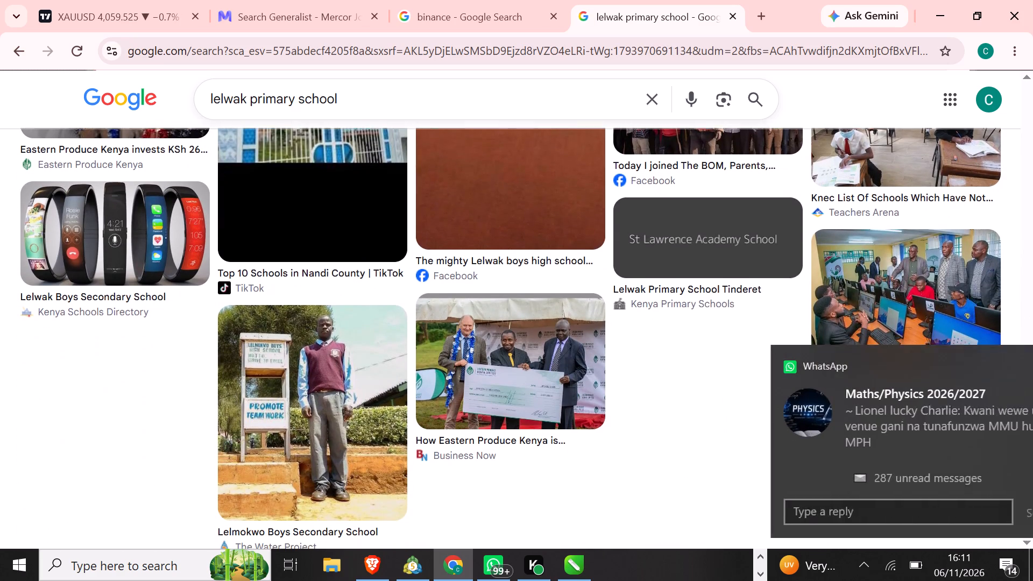
drag(966, 405, 970, 300)
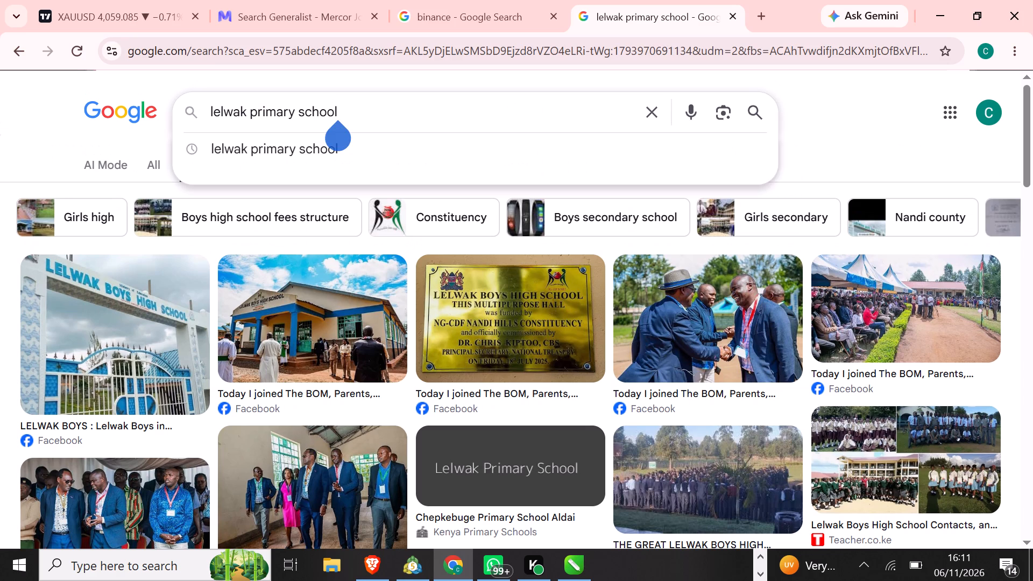
Refine the image search to "lelwak primary school logo".
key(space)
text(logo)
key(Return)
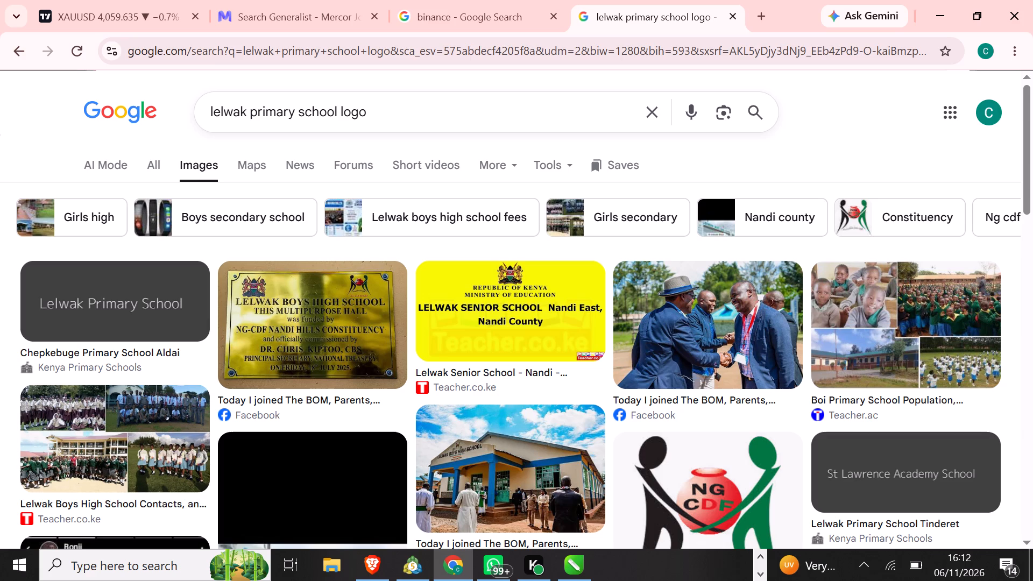
Replace the image search with "ourlady of victory kapnyeberai school logo".
key(BackSpace)
key(BackSpace)
key(BackSpace)
key(BackSpace)
key(BackSpace)
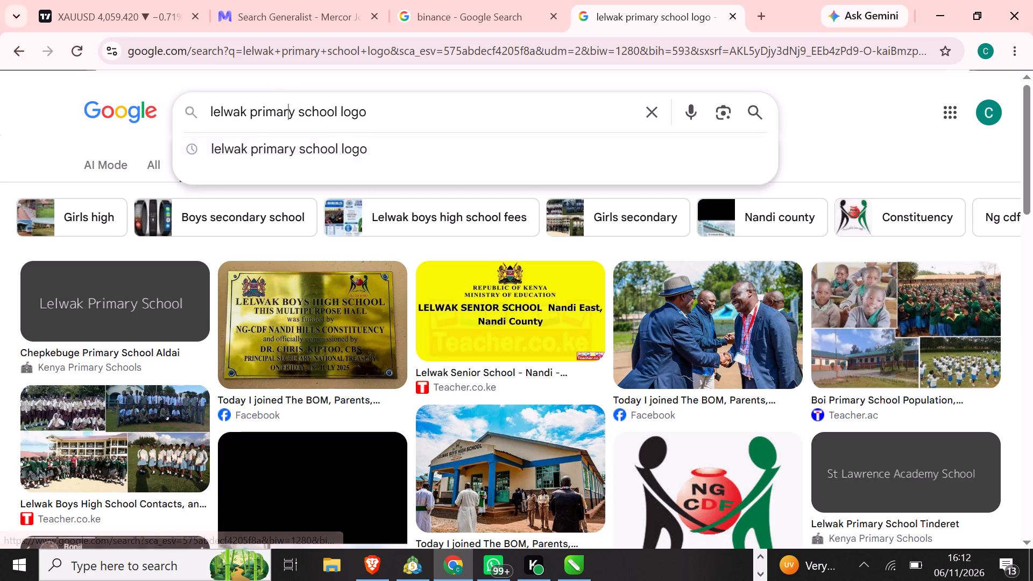
click(300, 111)
key(BackSpace)
key(BackSpace)
key(BackSpace)
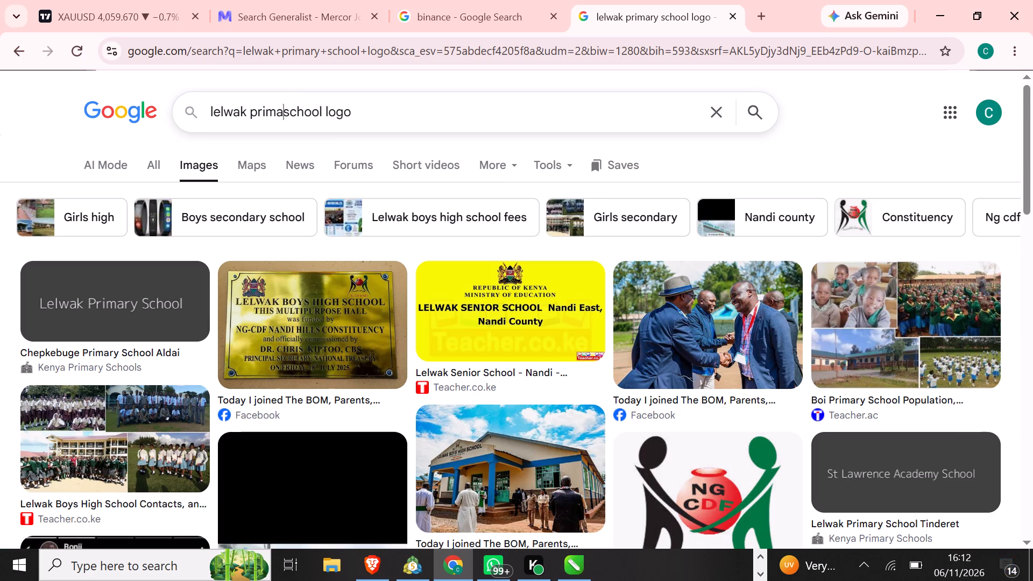
Replace the school name in the image search so it searches for "ourlady of victory kapnyeberai school logo".
key(BackSpace)
key(BackSpace)
key(BackSpace)
key(BackSpace)
key(BackSpace)
key(BackSpace)
key(BackSpace)
key(BackSpace)
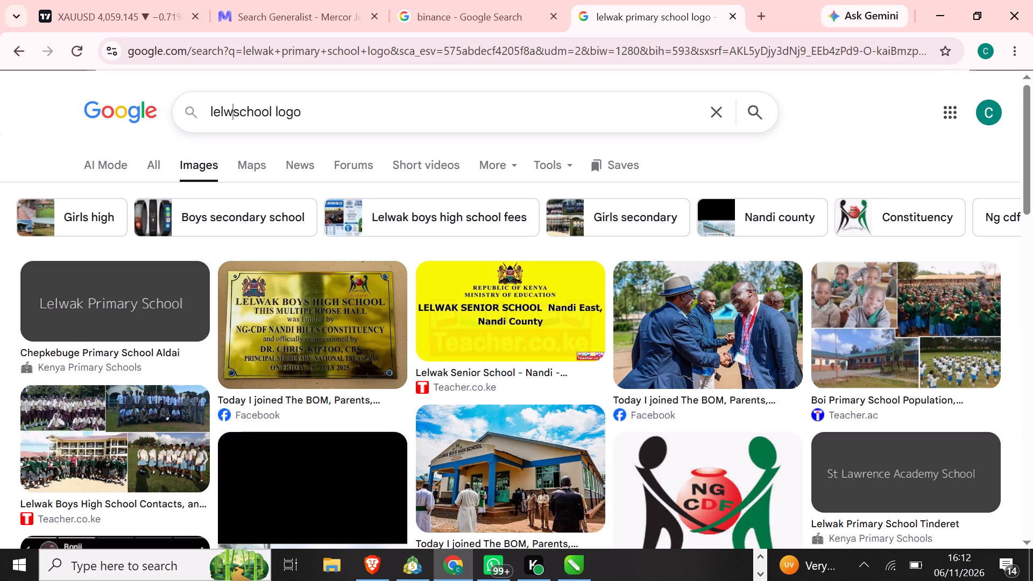
key(BackSpace)
key(BackSpace)
key(BackSpace)
key(BackSpace)
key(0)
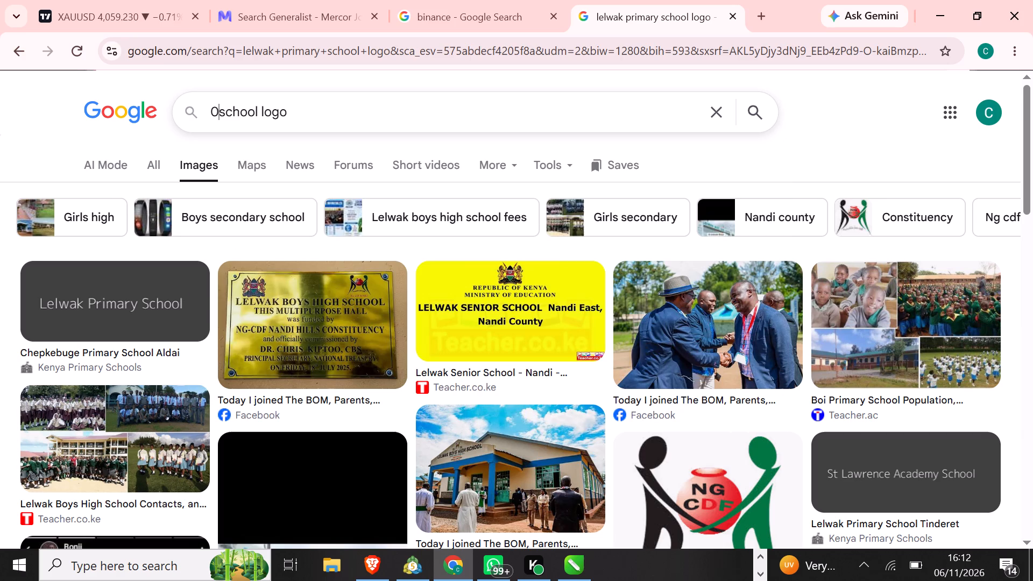
key(BackSpace)
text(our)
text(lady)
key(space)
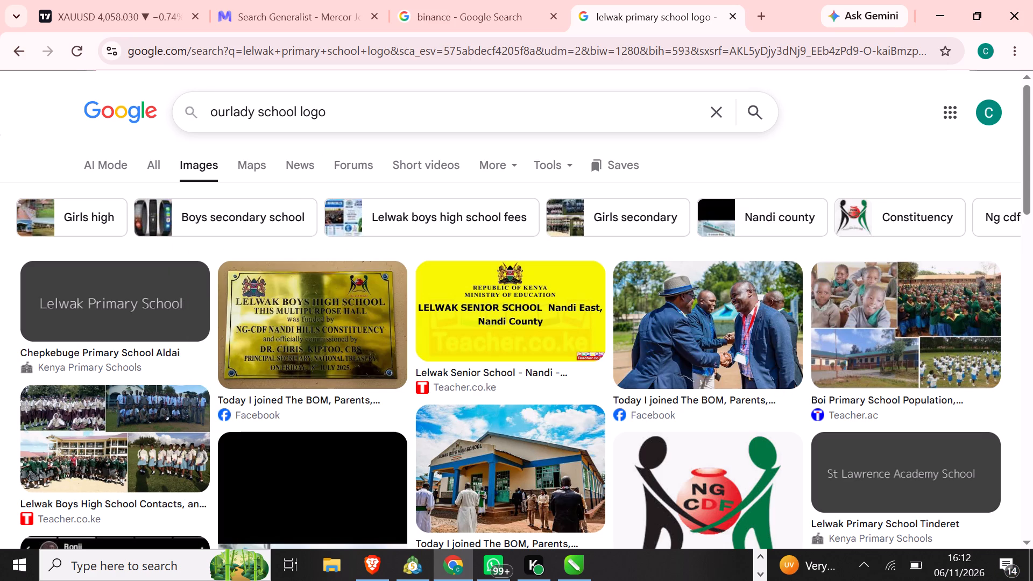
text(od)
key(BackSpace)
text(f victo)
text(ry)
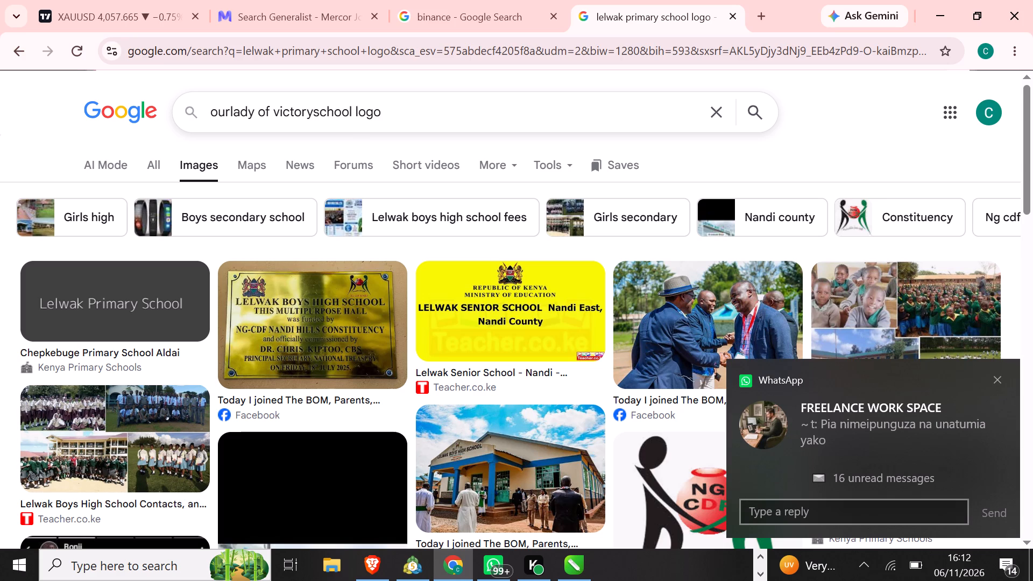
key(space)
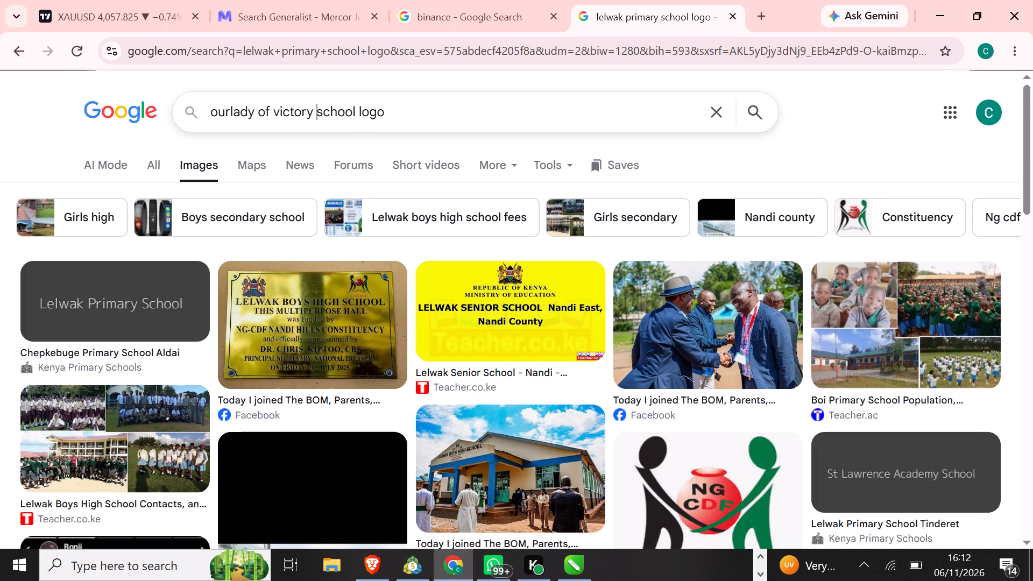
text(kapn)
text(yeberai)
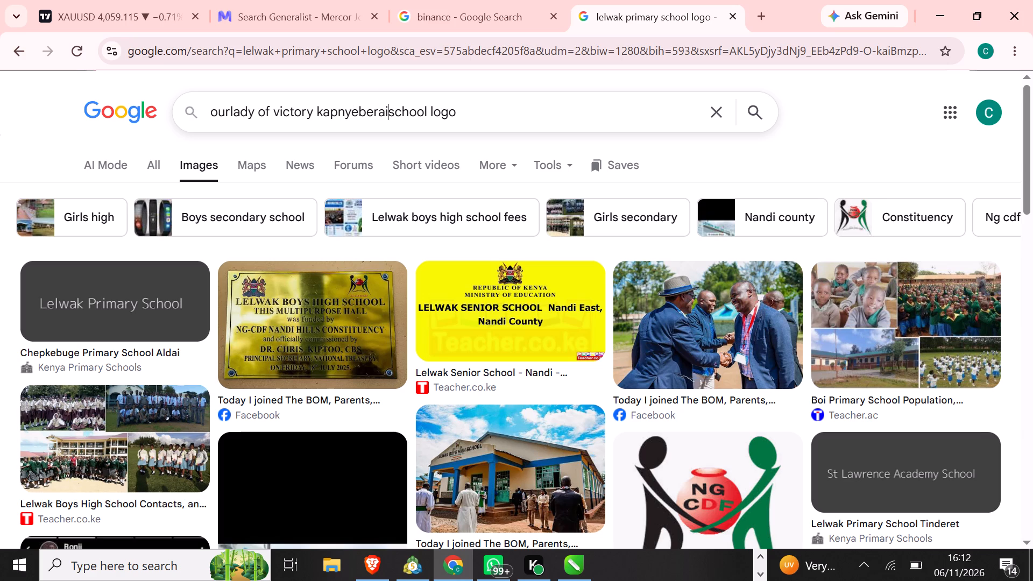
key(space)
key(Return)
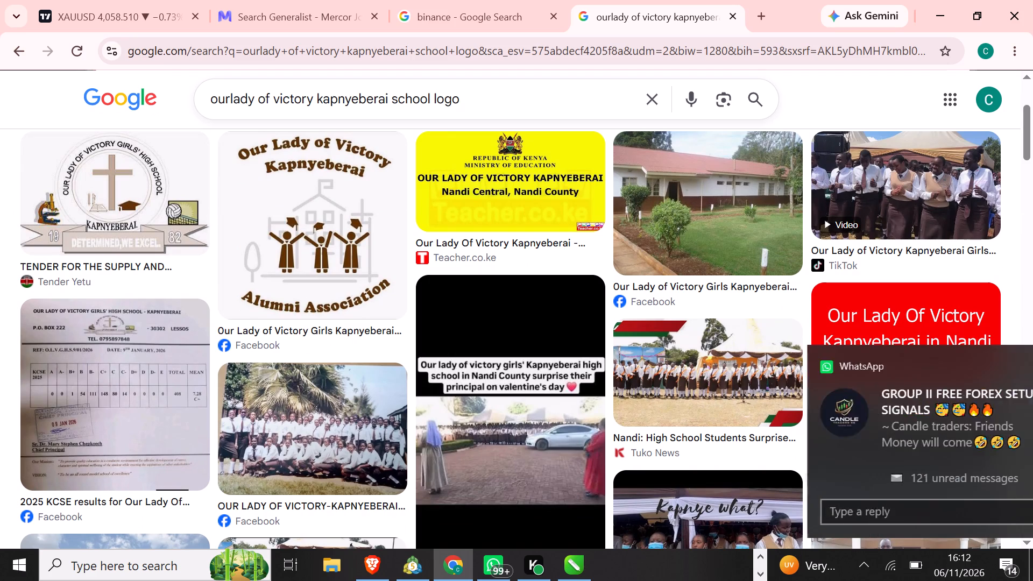
Open the Tender Yetu result showing the Our Lady of Victory Girls' High School crest and copy its image.
click(47, 199)
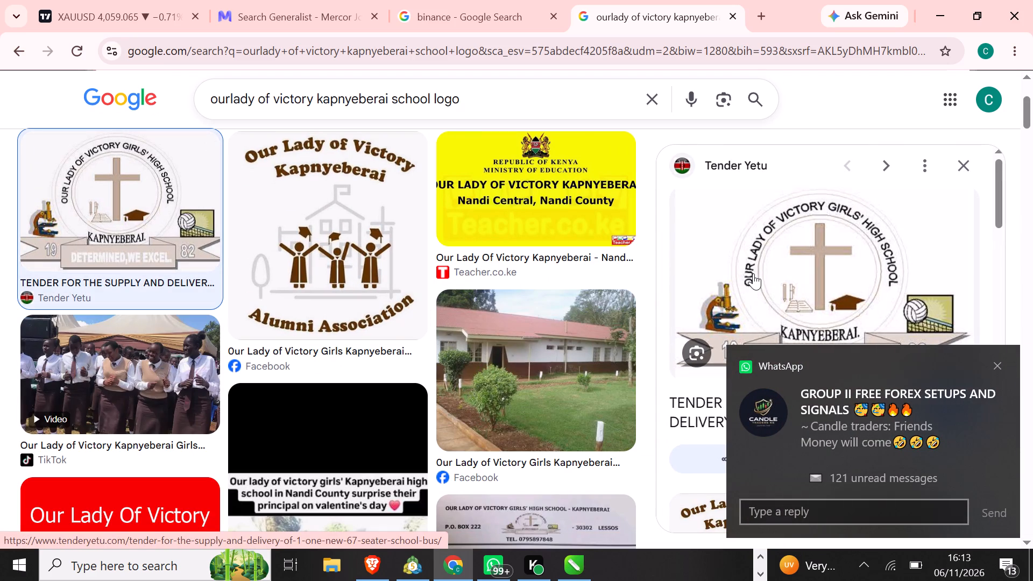
right_click(753, 273)
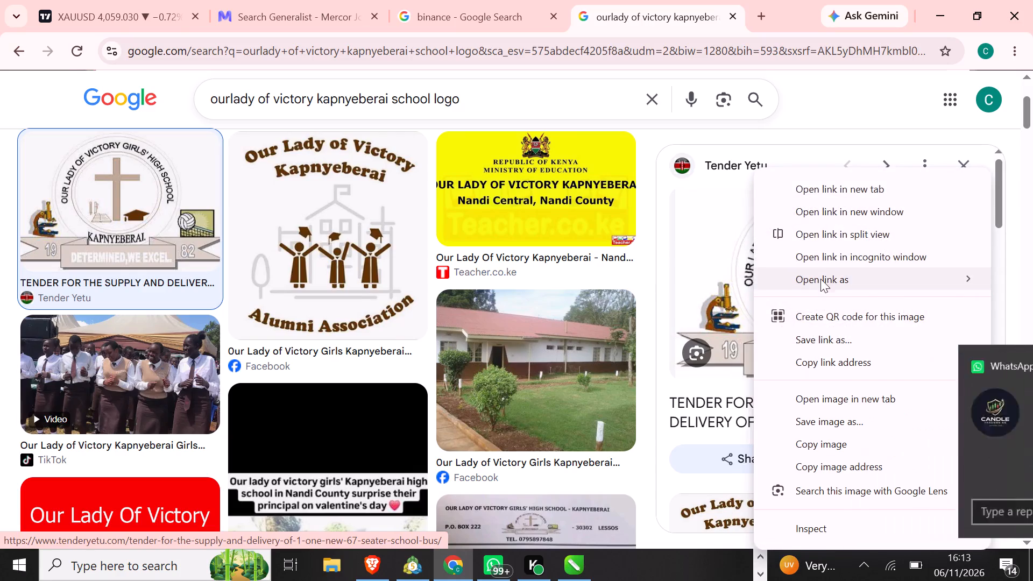
click(812, 443)
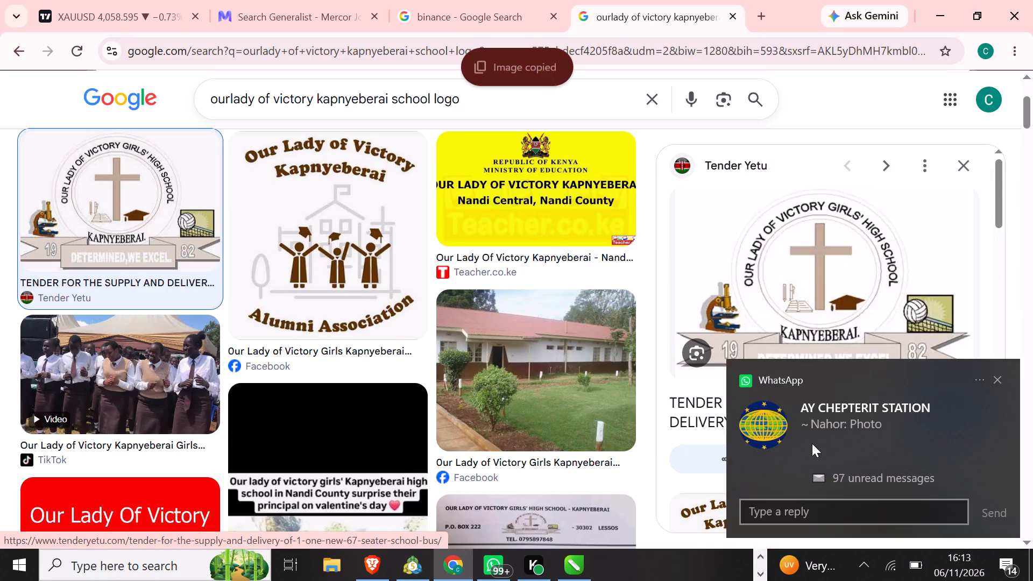
Switch to CorelDRAW and paste the copied Our Lady of Victory Girls' High School crest into Untitled-1.
click(571, 573)
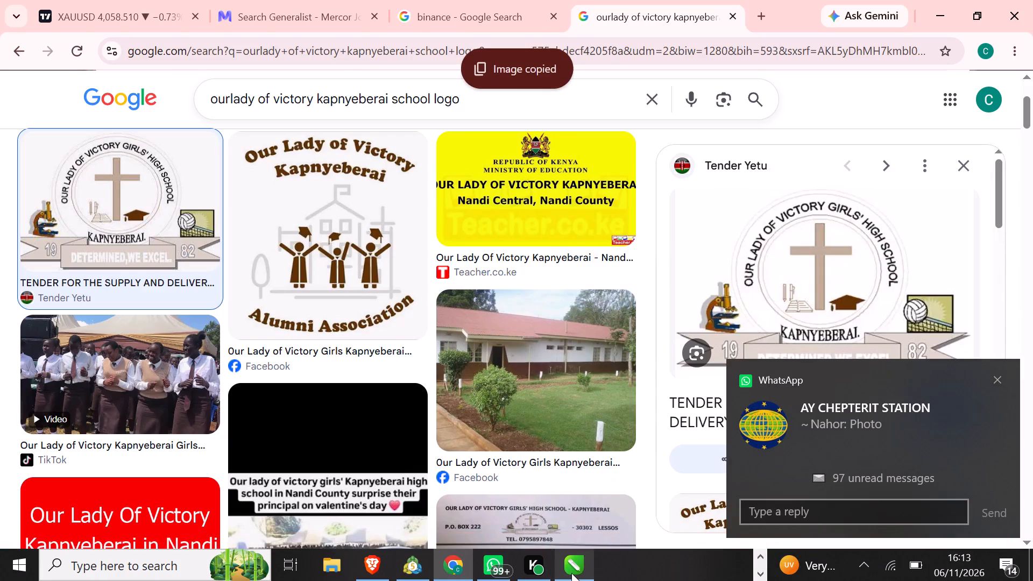
click(259, 216)
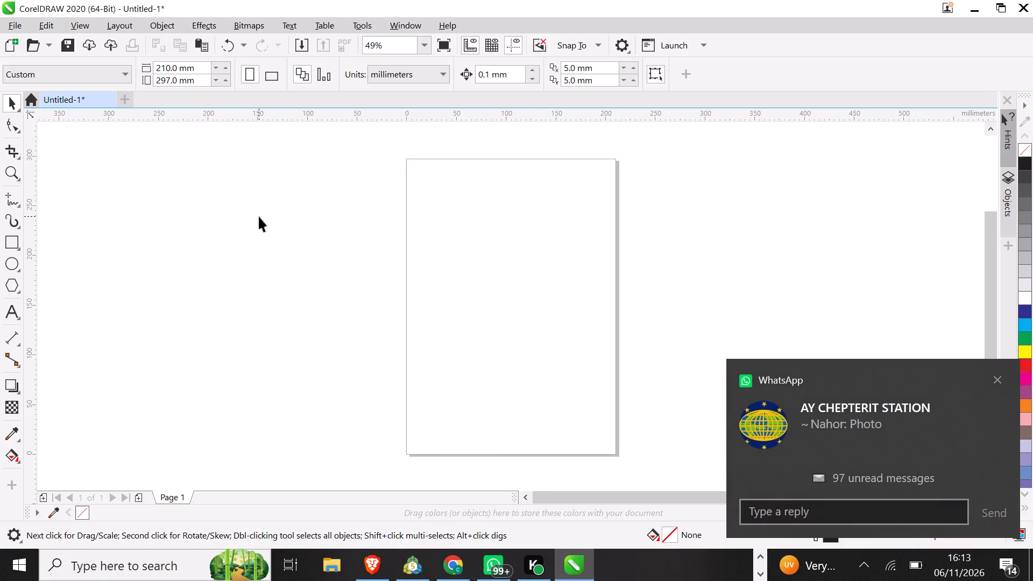
drag(259, 216, 233, 272)
right_click(233, 272)
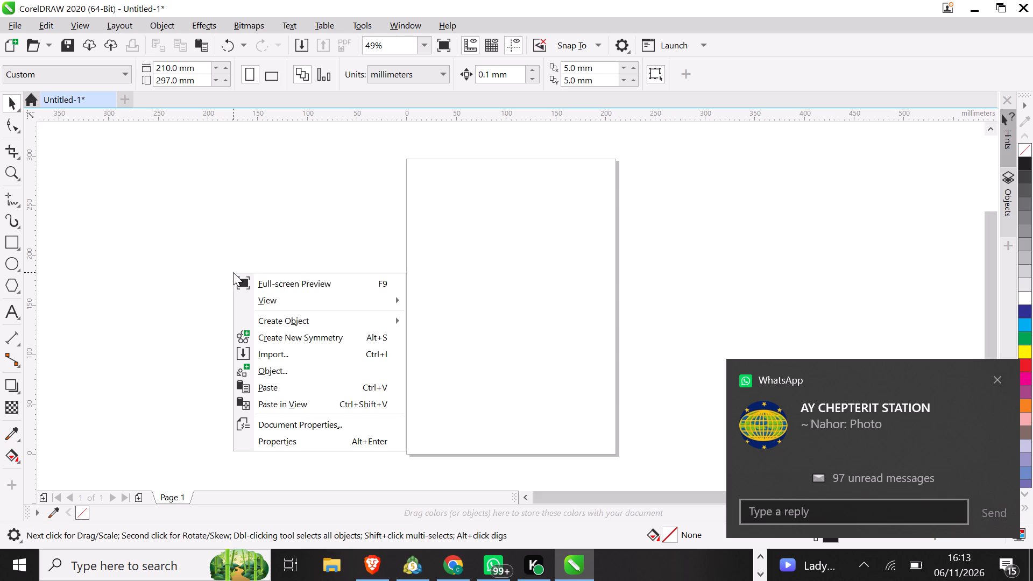
click(311, 384)
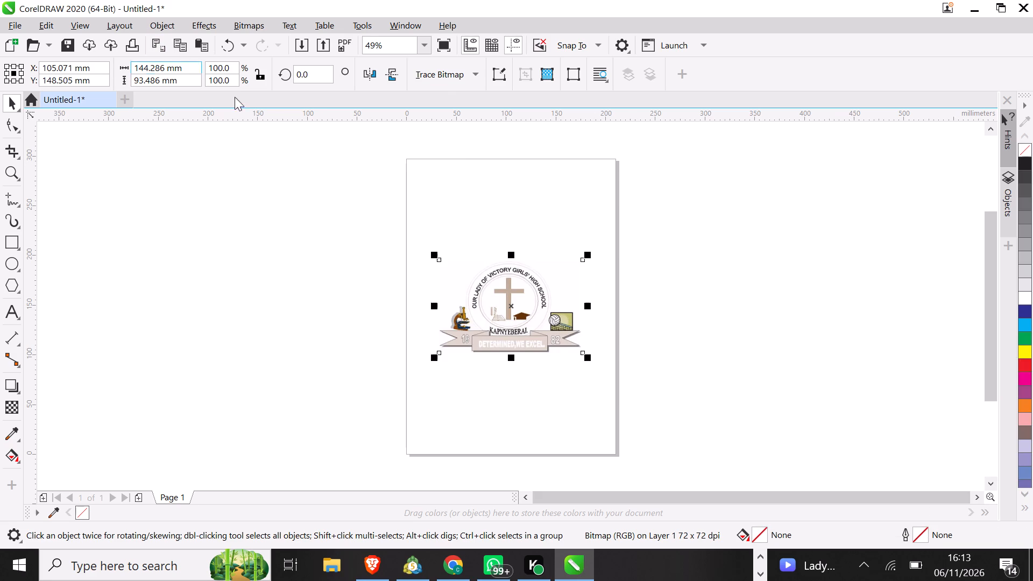
Trace the pasted crest bitmap with an Outline Trace of the Line Art type, keeping the default PowerTRACE settings.
click(256, 29)
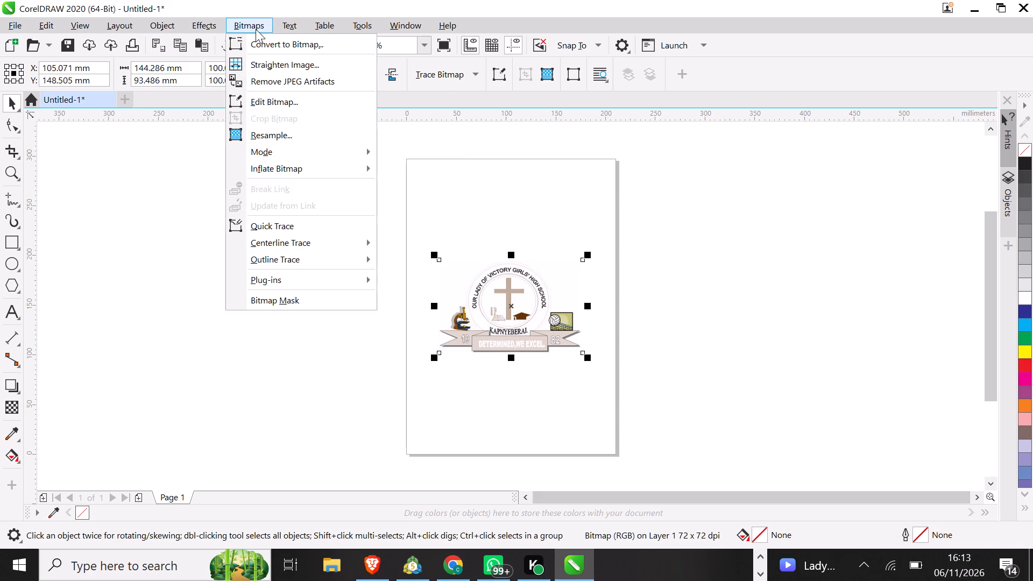
click(286, 257)
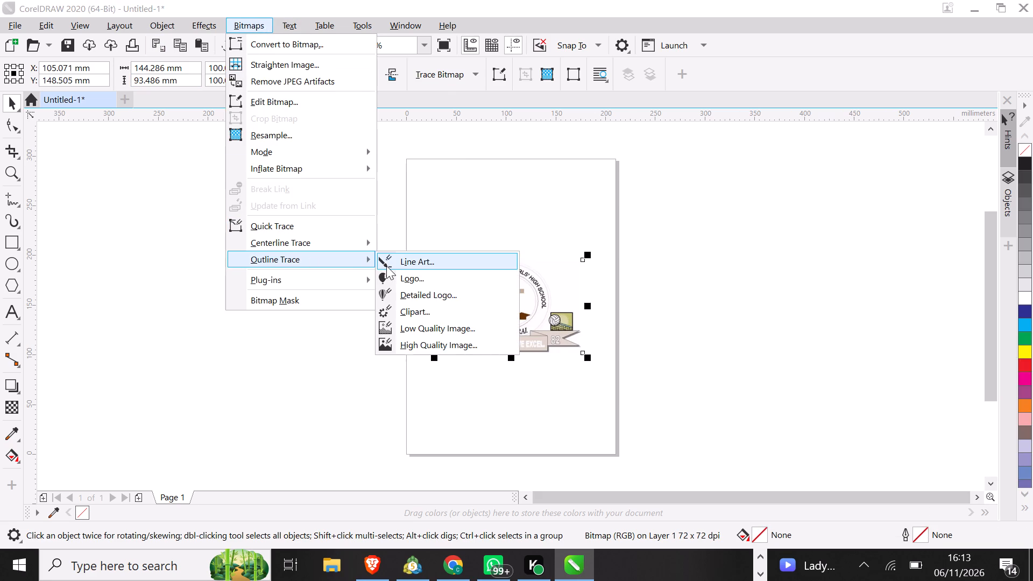
click(388, 266)
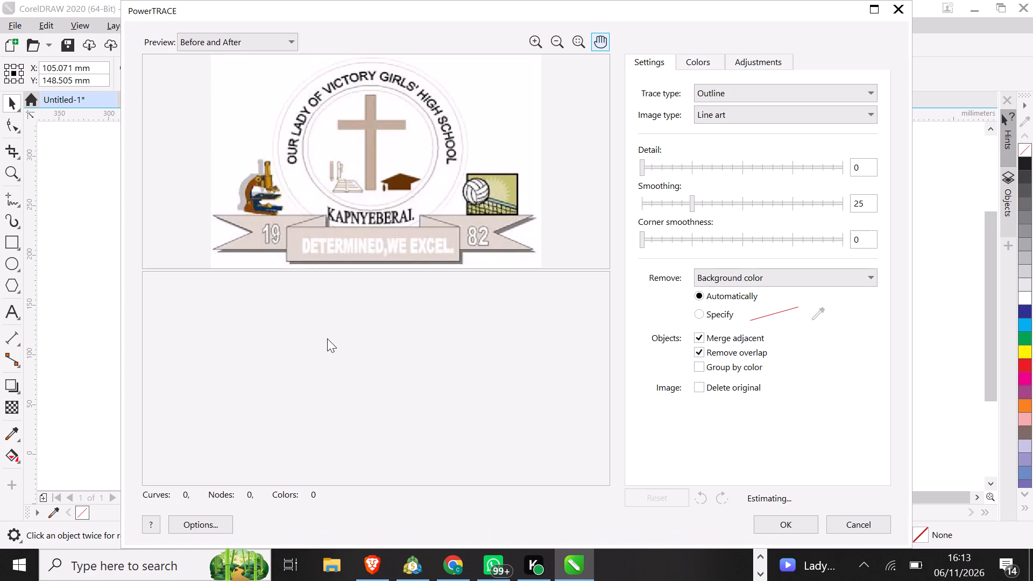
click(797, 518)
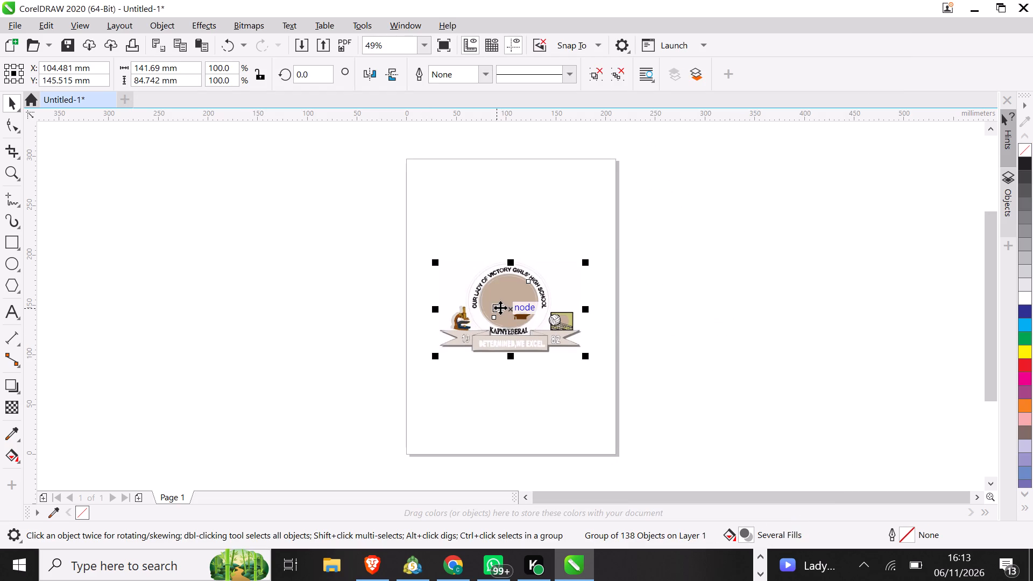
Move the traced crest group off the original bitmap to the empty area left of the page and deselect it.
drag(500, 308, 292, 246)
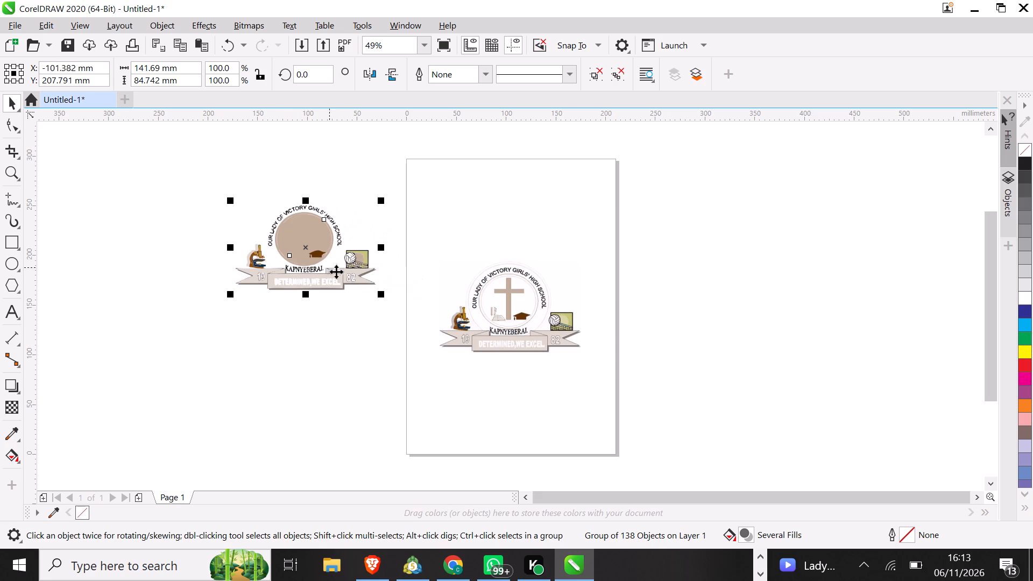
click(371, 394)
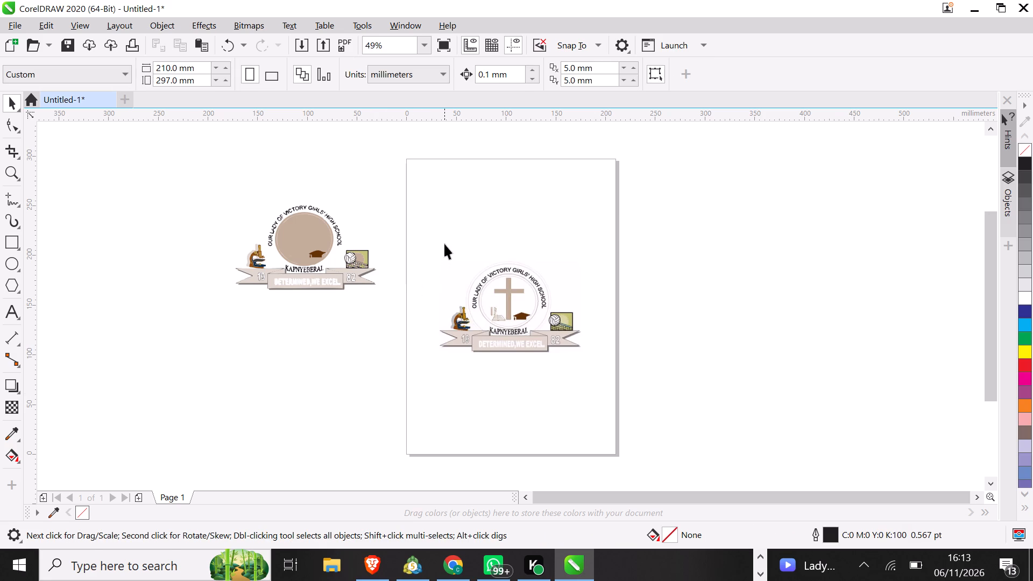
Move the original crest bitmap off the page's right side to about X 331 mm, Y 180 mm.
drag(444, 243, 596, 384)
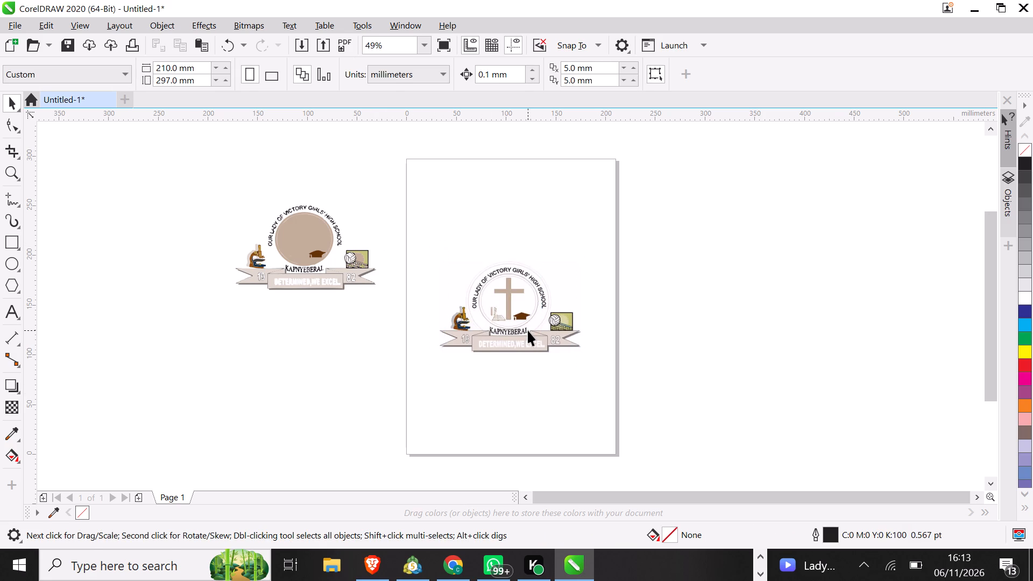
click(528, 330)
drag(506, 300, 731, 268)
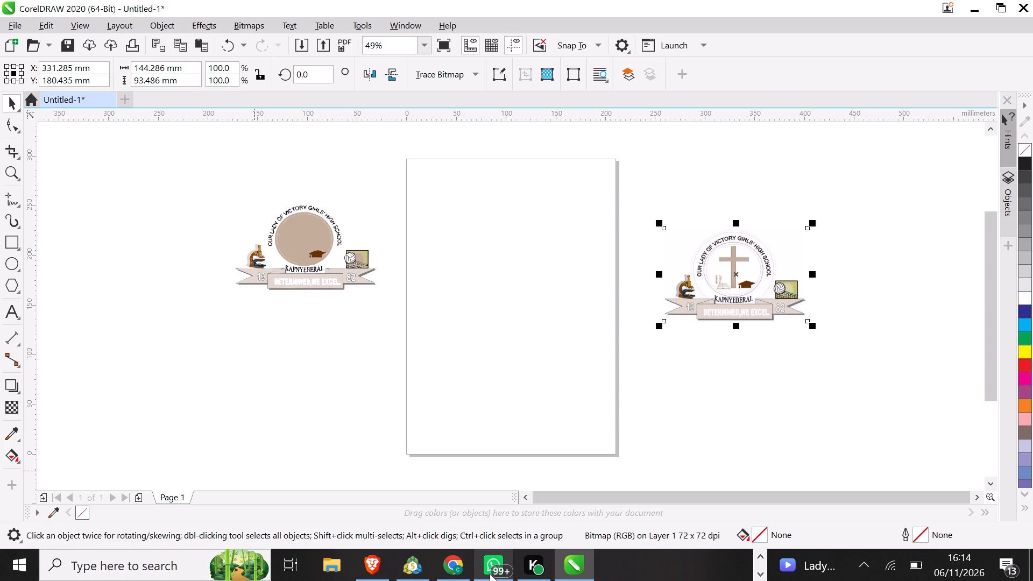
Switch to Chrome and look through more image results for the school's logo.
click(451, 580)
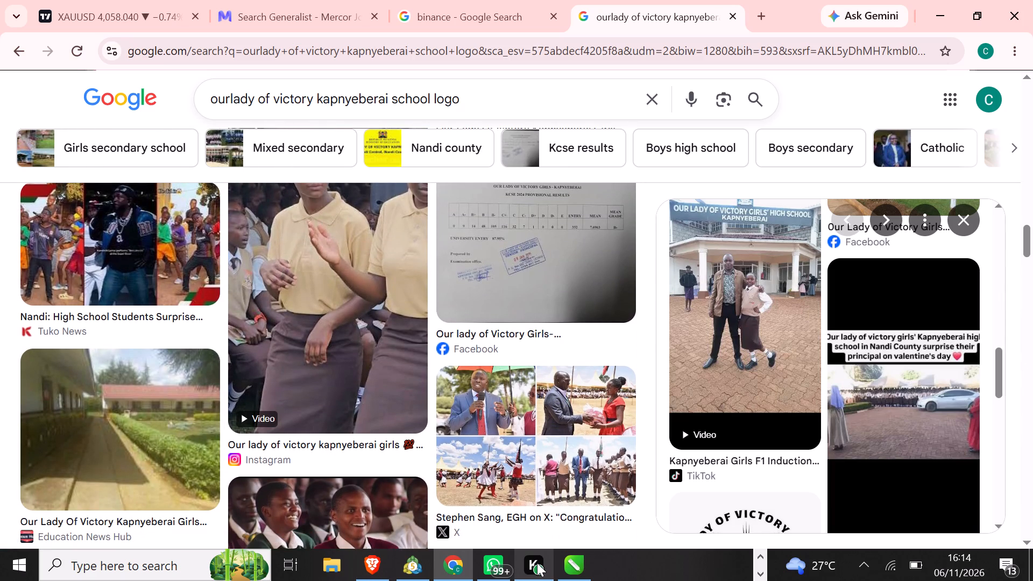
Back in CorelDRAW, remove the traced group and reposition the crest bitmap left of the page at about X -177 mm, Y 159 mm.
click(574, 562)
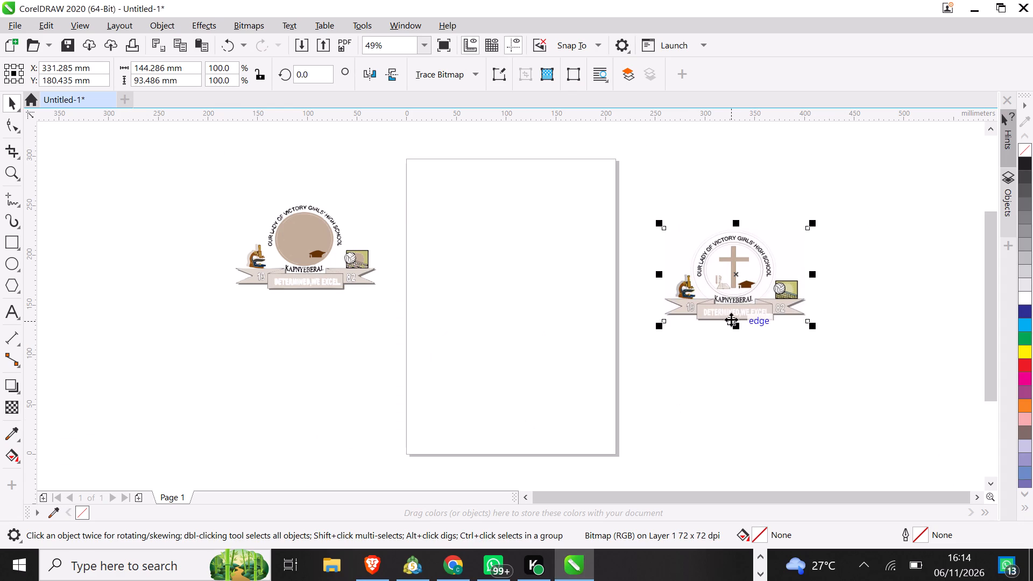
drag(744, 302, 763, 351)
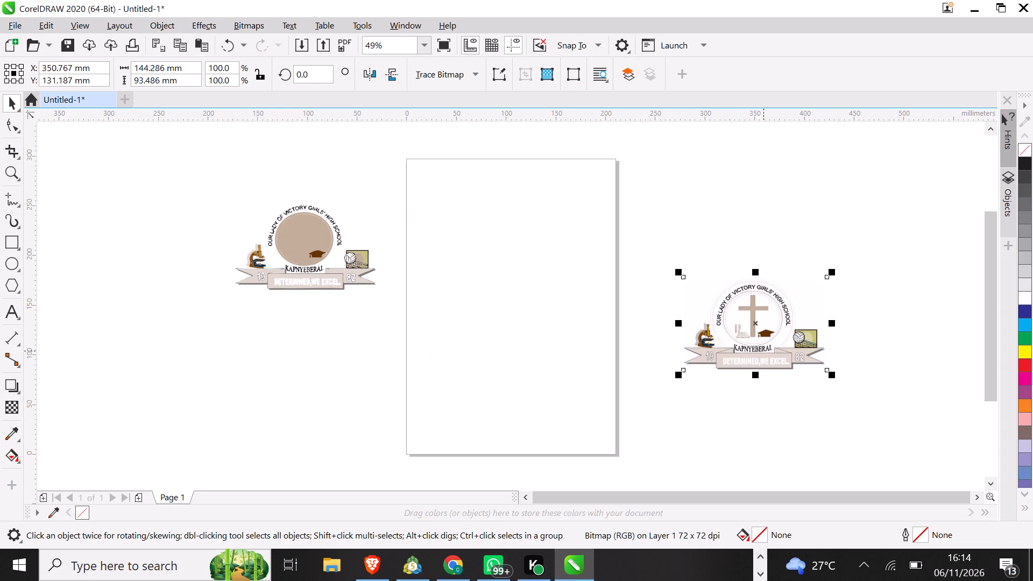
drag(750, 304, 755, 269)
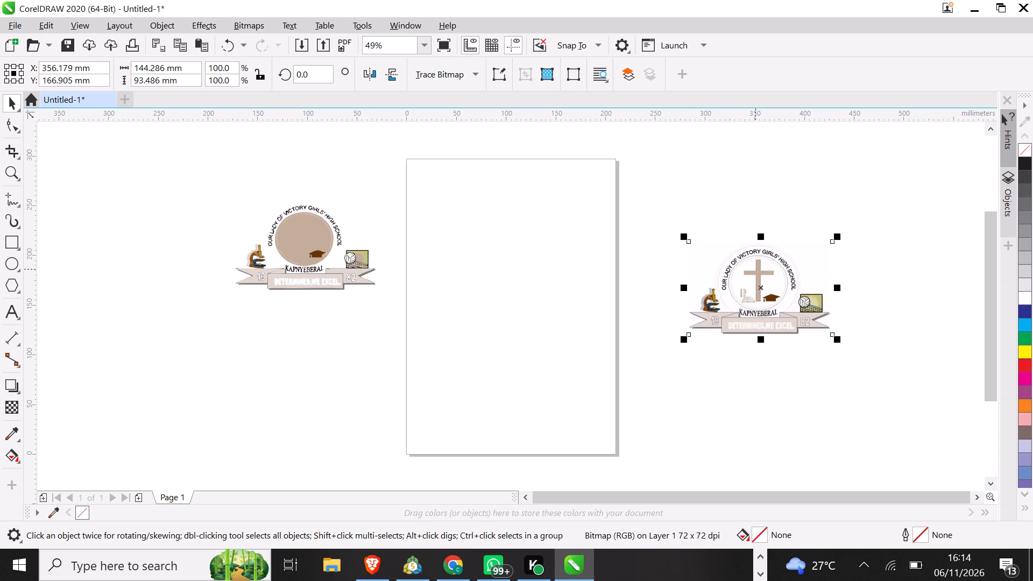
drag(833, 308, 829, 335)
drag(763, 321, 592, 338)
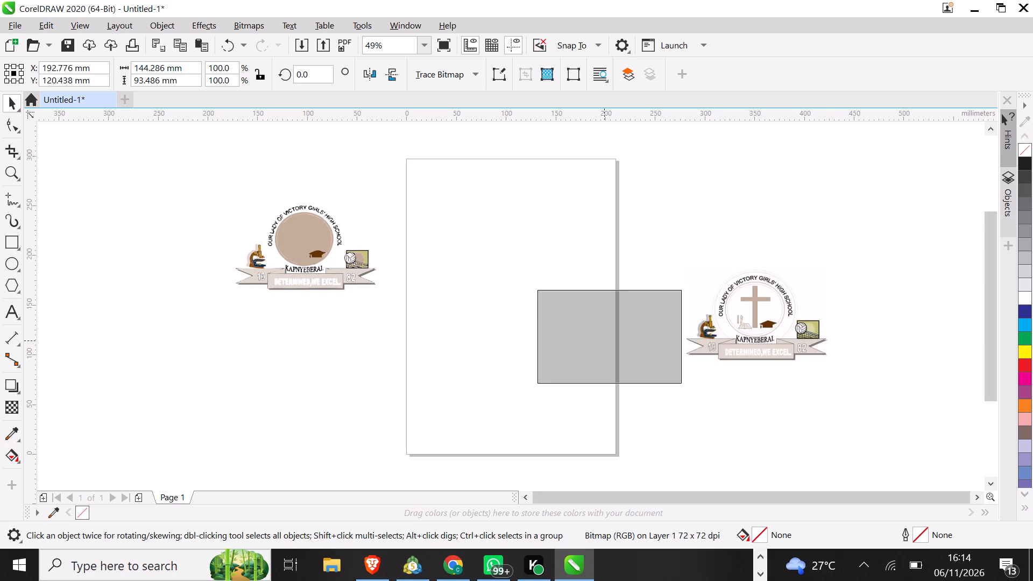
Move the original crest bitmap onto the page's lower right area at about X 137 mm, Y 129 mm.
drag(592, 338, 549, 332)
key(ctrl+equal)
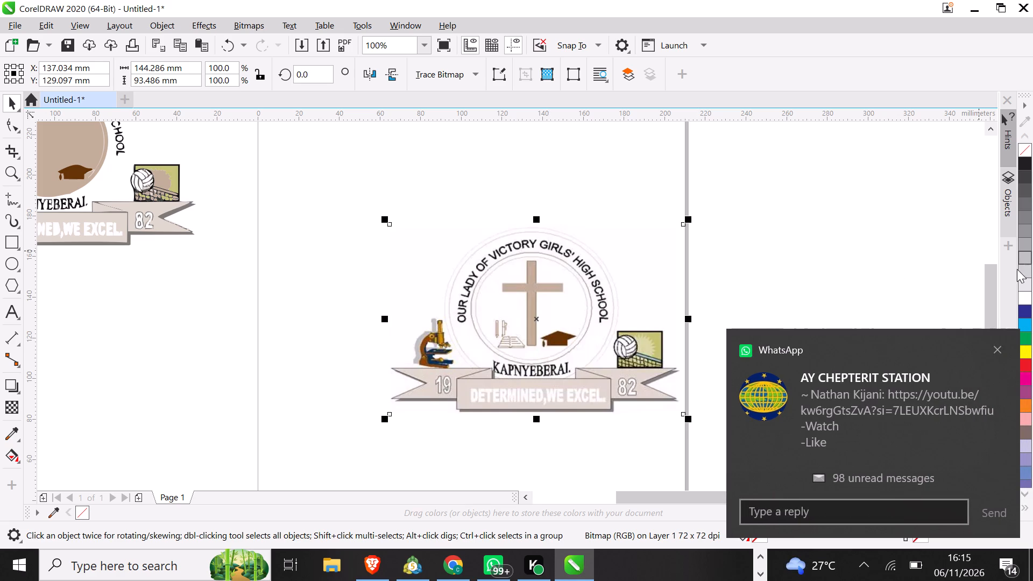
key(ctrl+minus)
Delete the traced crest group beside the page, keeping the original bitmap.
drag(369, 197, 428, 262)
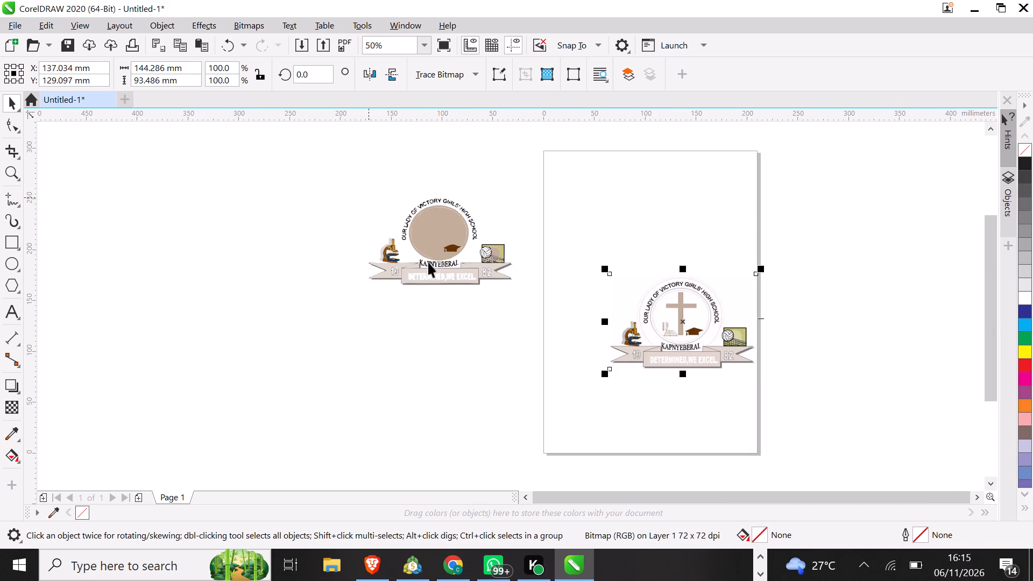
drag(428, 262, 464, 293)
click(437, 248)
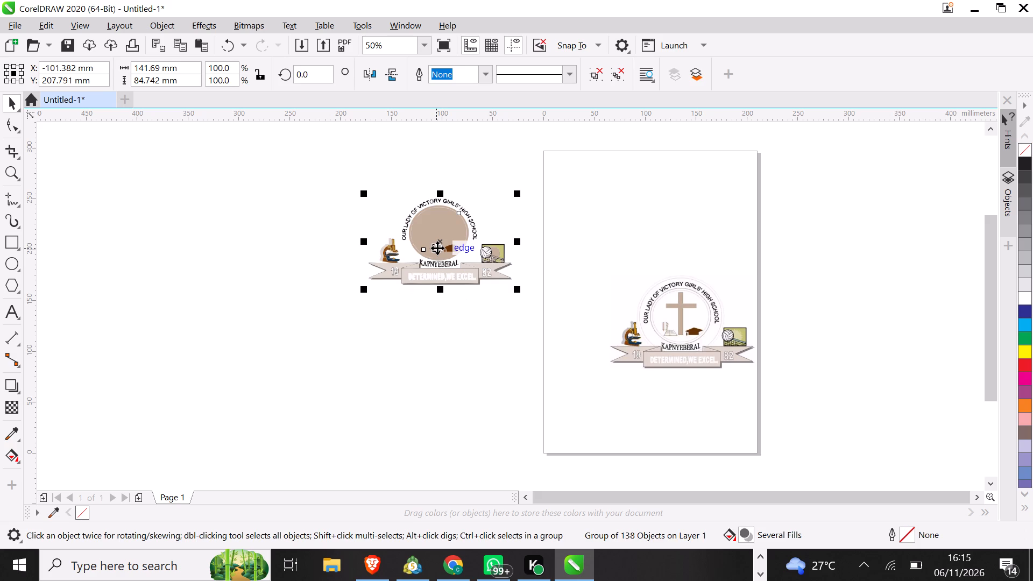
key(BackSpace)
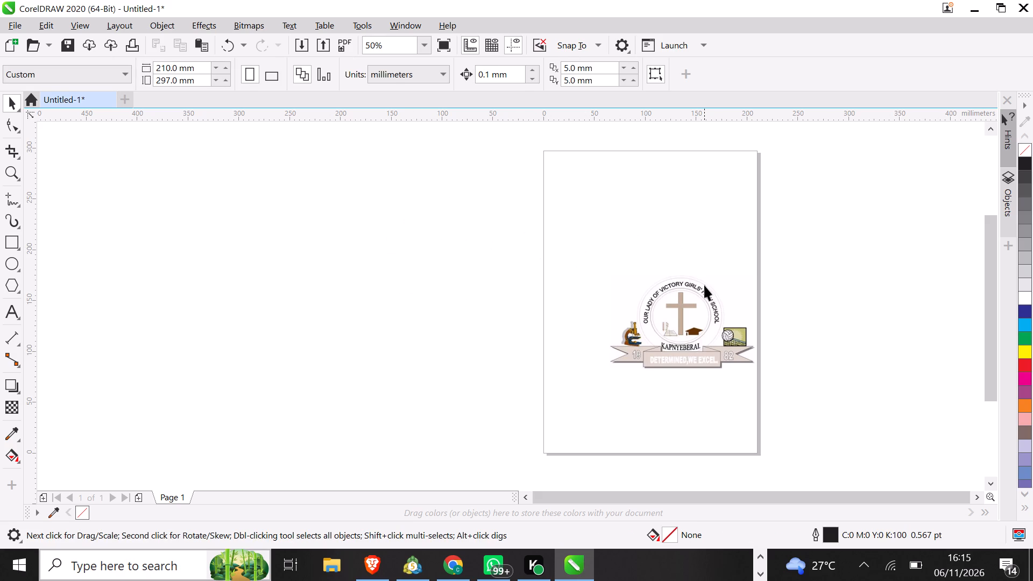
Move the original crest bitmap off the page's left side to about X -177 mm, Y 159 mm.
click(686, 317)
drag(678, 314, 358, 283)
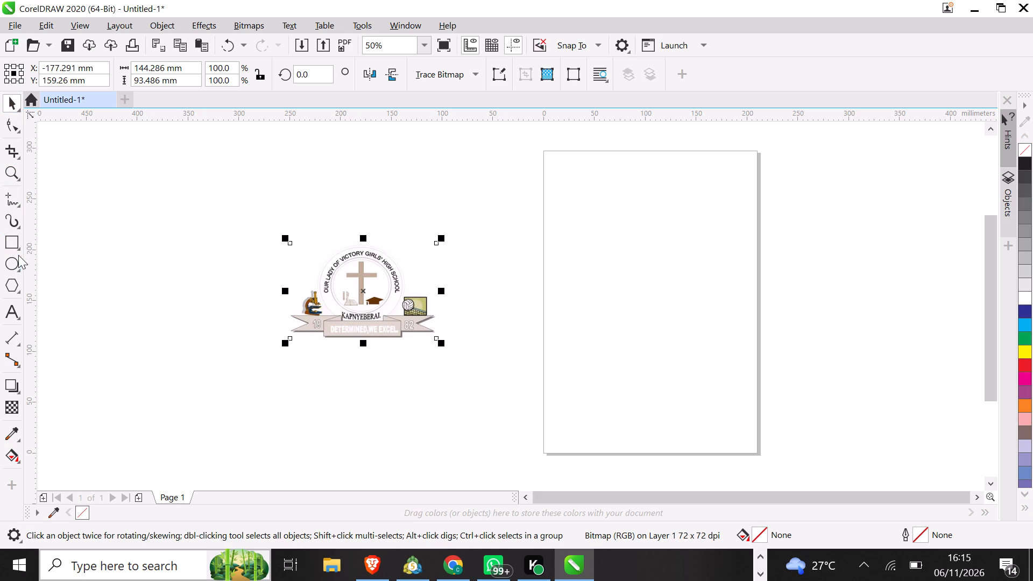
Draw an ellipse about 105 by 98 mm on the upper half of the page, centred near X 92 mm, Y 204 mm.
click(15, 269)
click(42, 271)
Draw an ellipse about 105 mm wide by 98 mm high in the upper part of the page.
drag(584, 195, 690, 295)
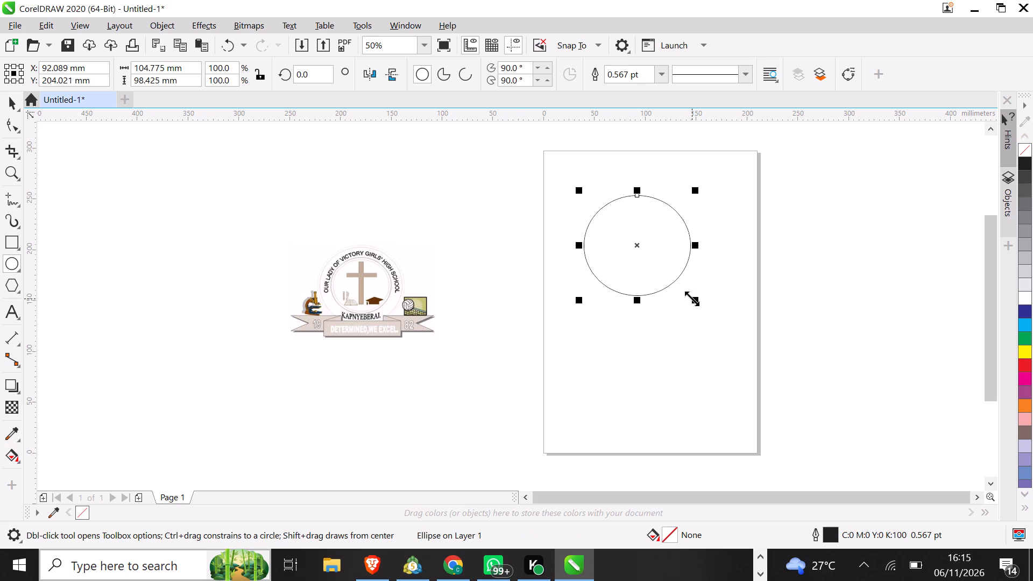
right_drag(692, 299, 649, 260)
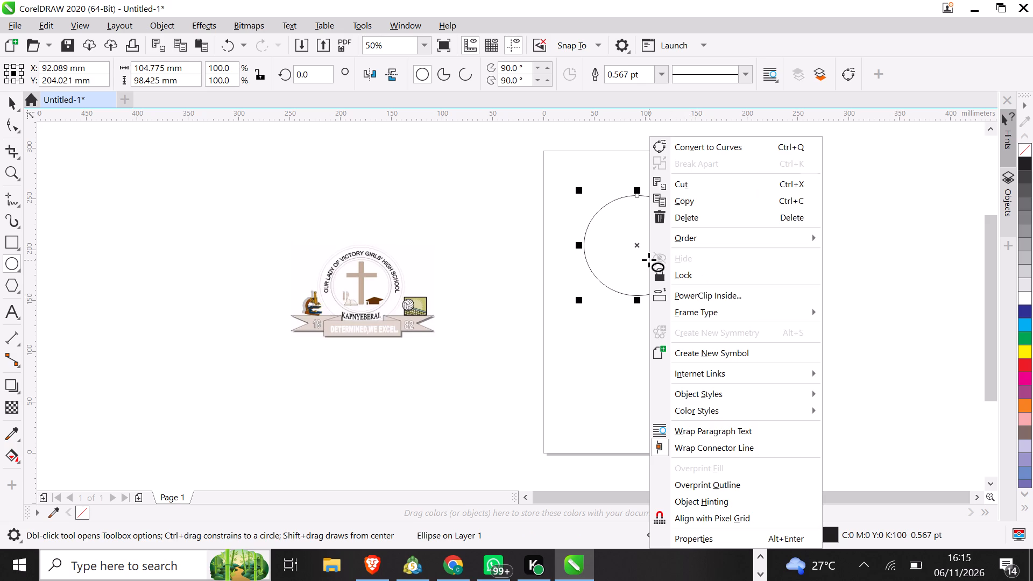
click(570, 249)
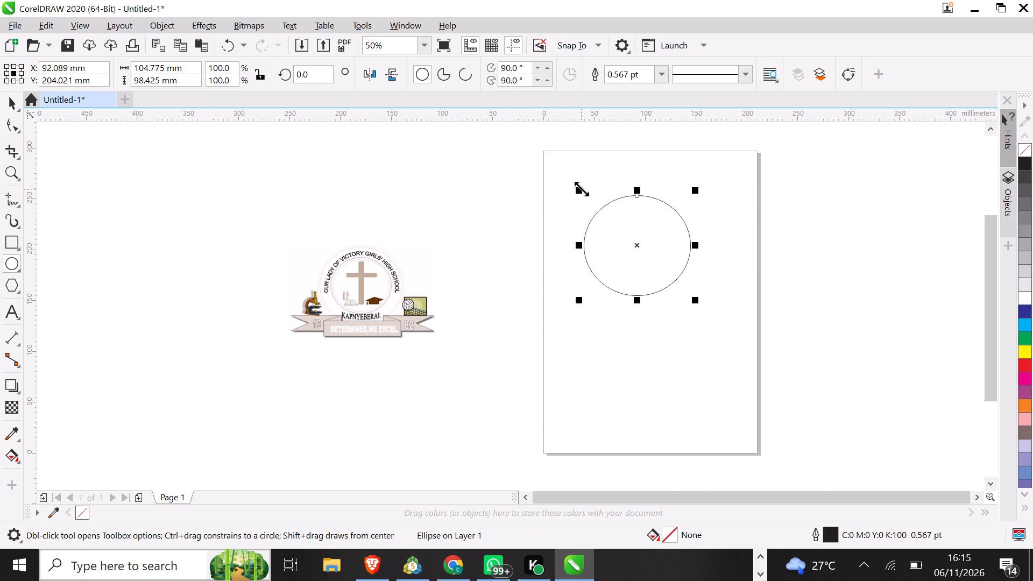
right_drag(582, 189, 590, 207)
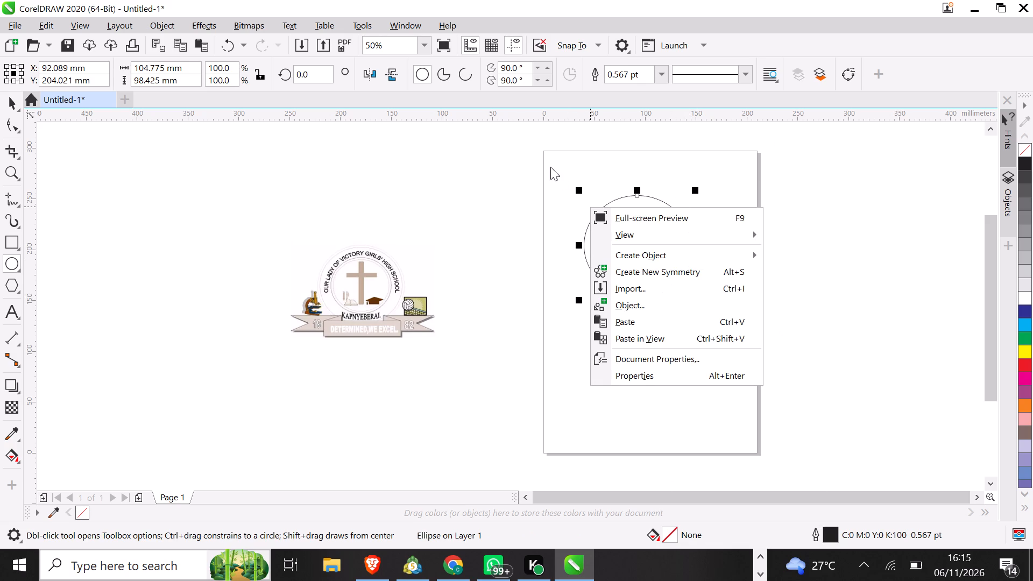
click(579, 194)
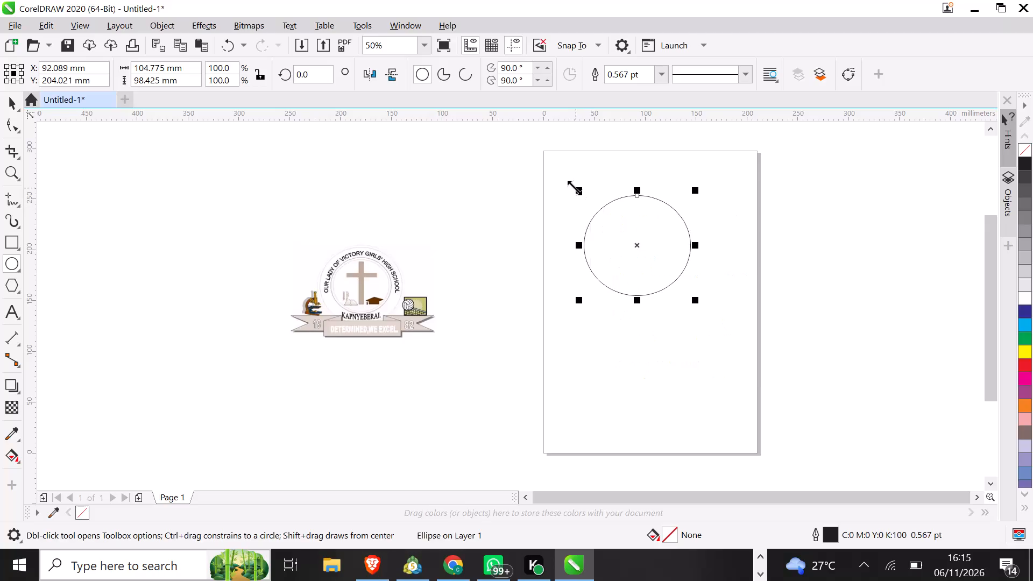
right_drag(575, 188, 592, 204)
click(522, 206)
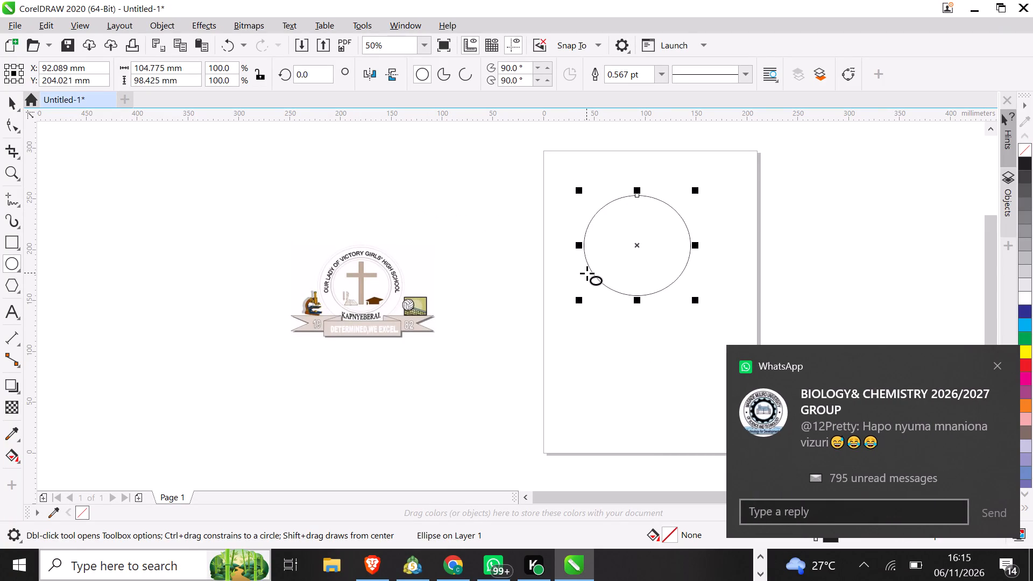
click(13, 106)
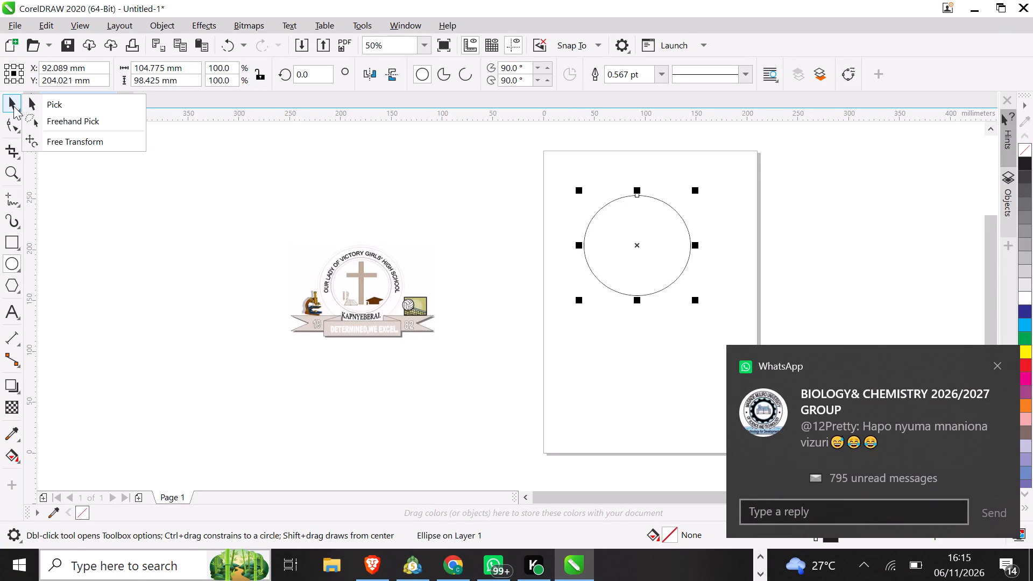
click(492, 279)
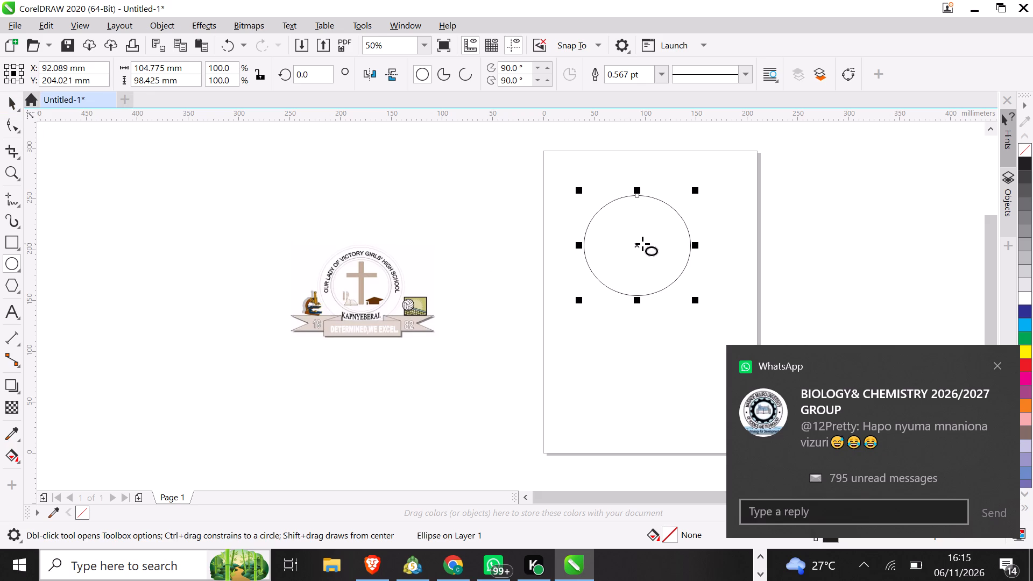
Move the ellipse to the page's left edge and place an overlapping copy of it centred at about X 85 mm, Y 214 mm.
drag(638, 244, 598, 239)
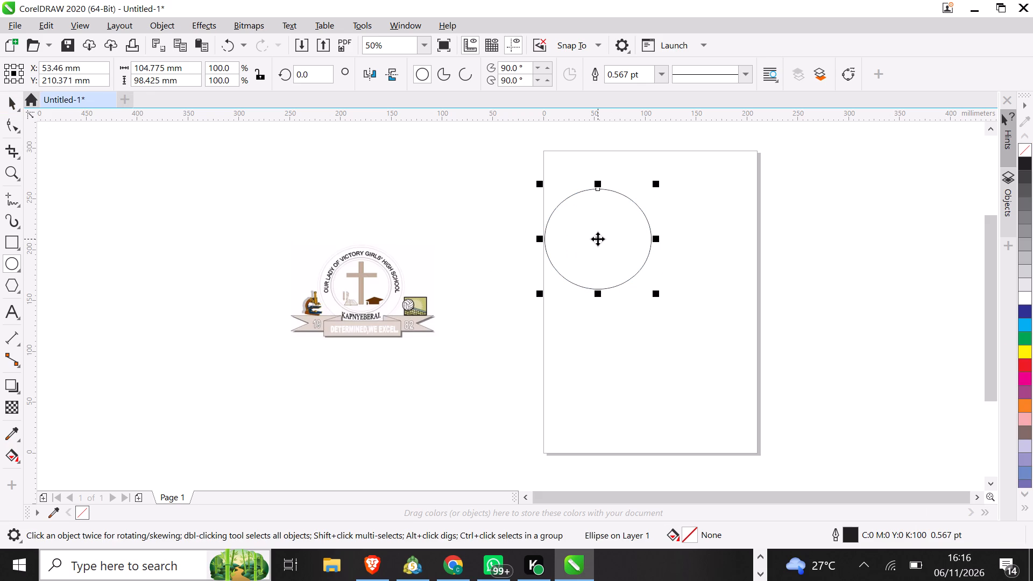
right_drag(598, 239, 630, 235)
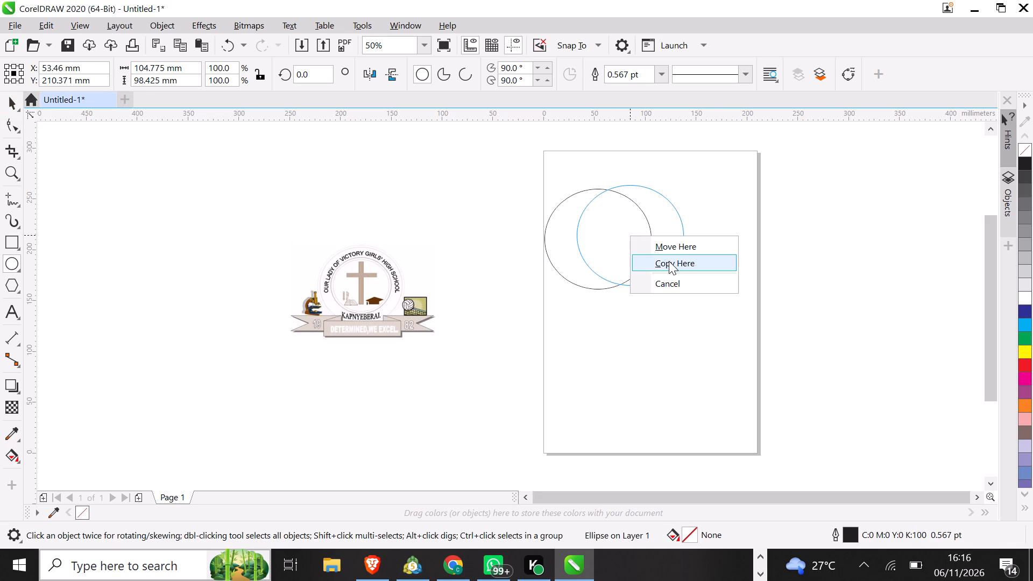
click(669, 261)
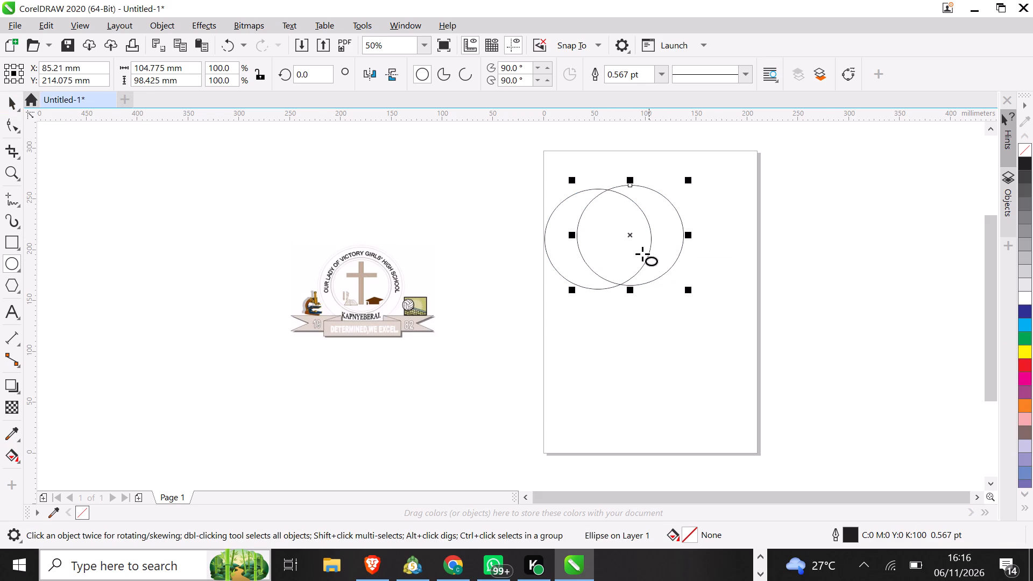
Copy the 105 mm ellipse, scale the copy to about 83 mm by 78 mm, and centre it inside the original.
right_drag(631, 236, 682, 237)
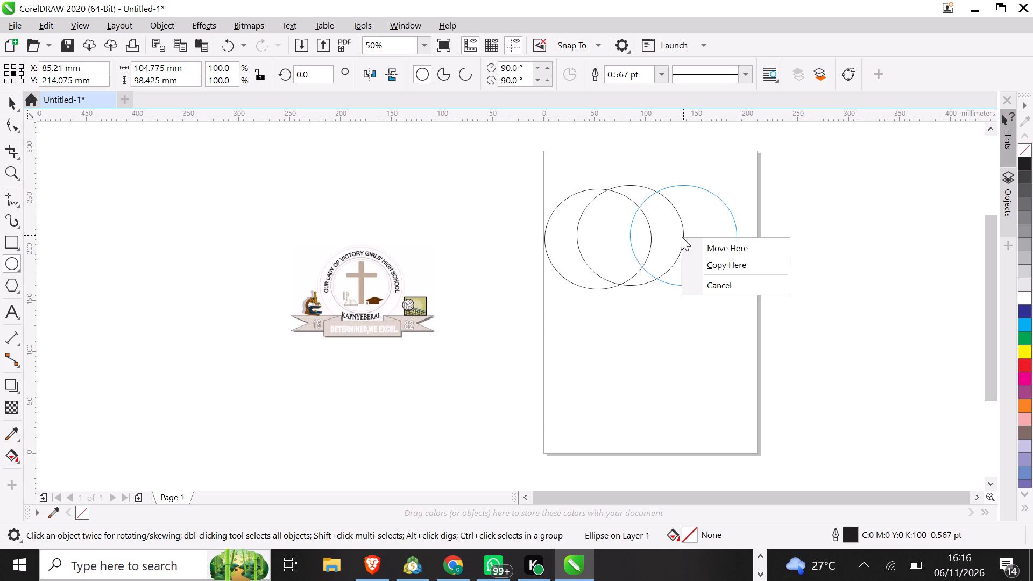
click(710, 263)
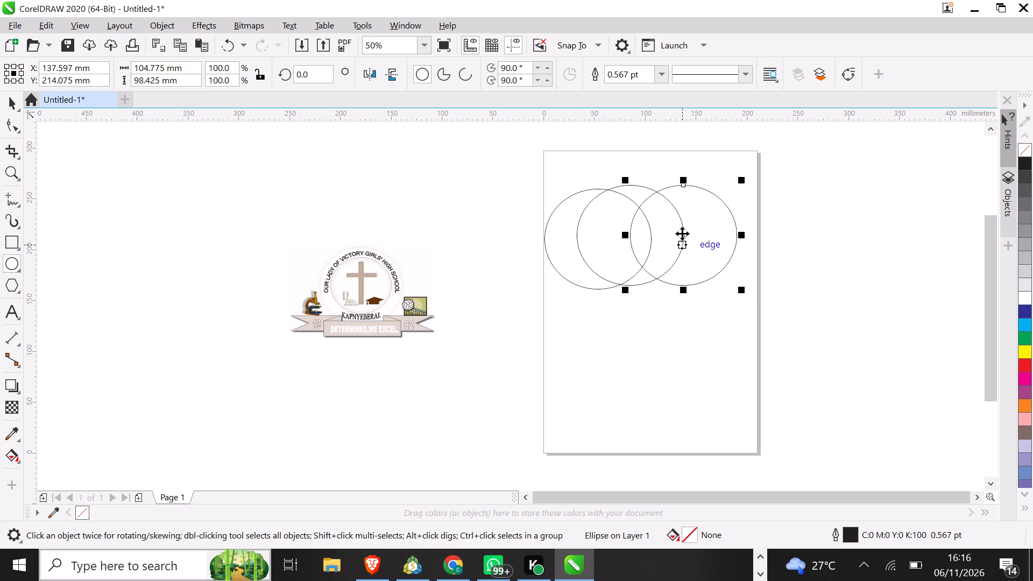
drag(740, 181, 719, 202)
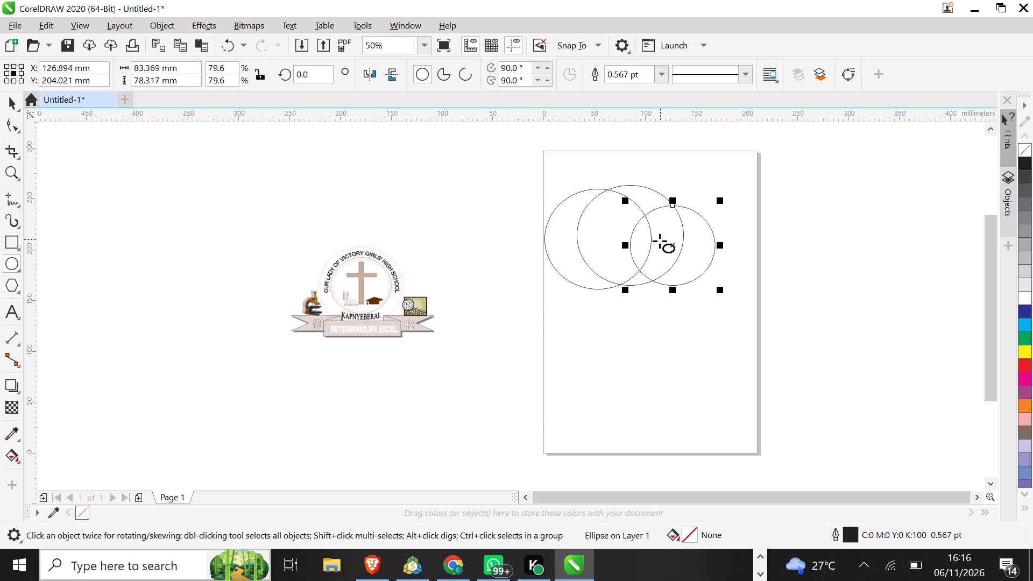
drag(672, 244, 634, 237)
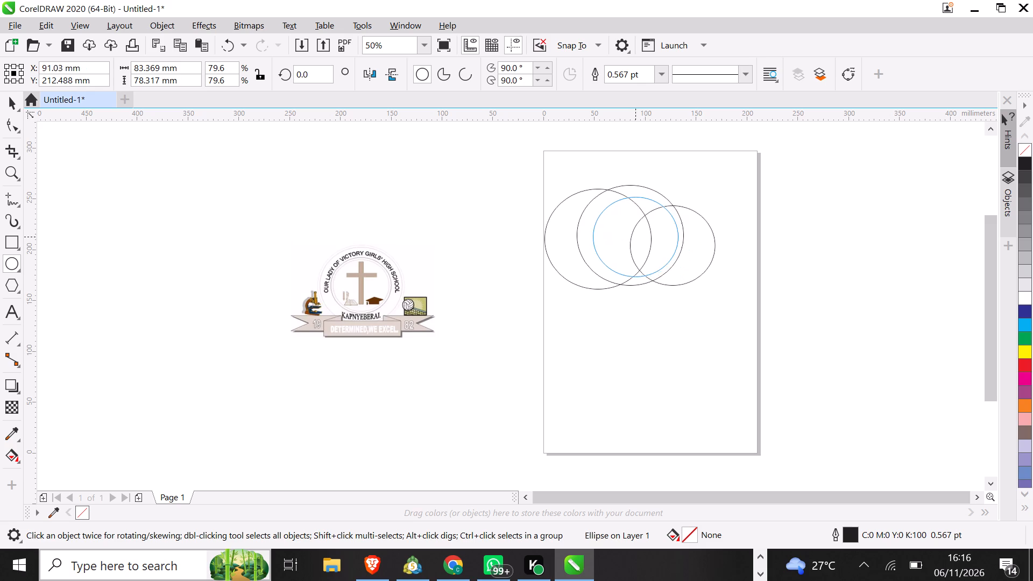
drag(634, 237, 632, 237)
Scale the ellipse at the page's left edge down to about 79 mm wide by 74 mm high.
click(549, 218)
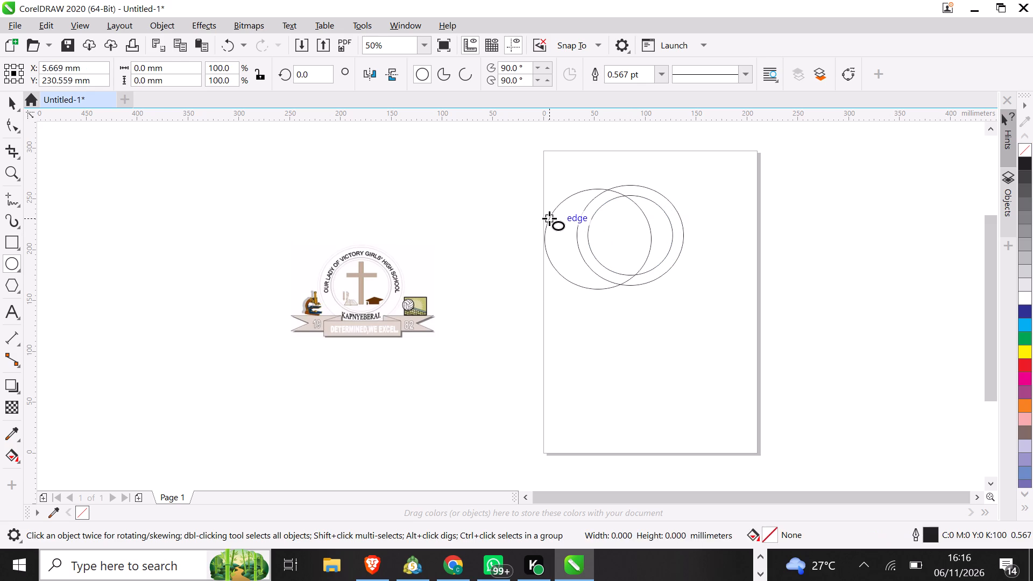
drag(537, 183, 567, 200)
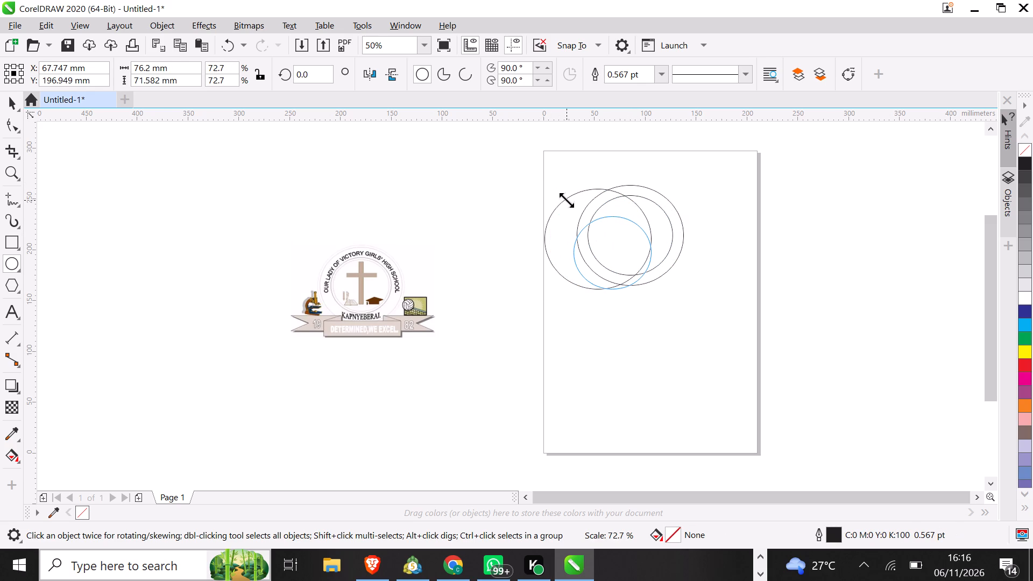
drag(567, 200, 564, 199)
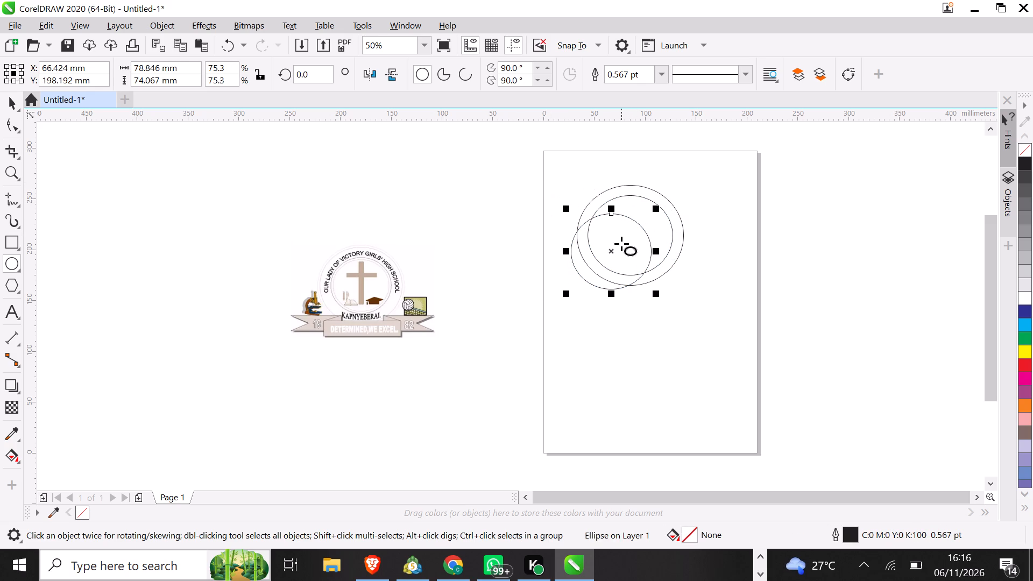
Move the 79 mm ellipse up and right so it sits concentric inside the 83 mm ellipse.
key(Right)
key(Right)
key(Right)
key(Right)
key(Right)
key(Right)
key(Right)
key(Right)
key(Right)
key(Right)
key(Right)
key(Right)
key(Right)
key(Right)
key(Right)
key(Right)
key(Right)
key(Right)
key(Right)
key(Right)
key(Up)
key(Up)
key(Up)
key(Up)
key(Up)
key(Up)
key(Up)
key(Up)
key(Up)
key(Up)
key(Up)
key(Up)
key(Up)
key(Up)
key(Up)
key(Up)
key(Up)
key(Up)
key(Up)
key(Up)
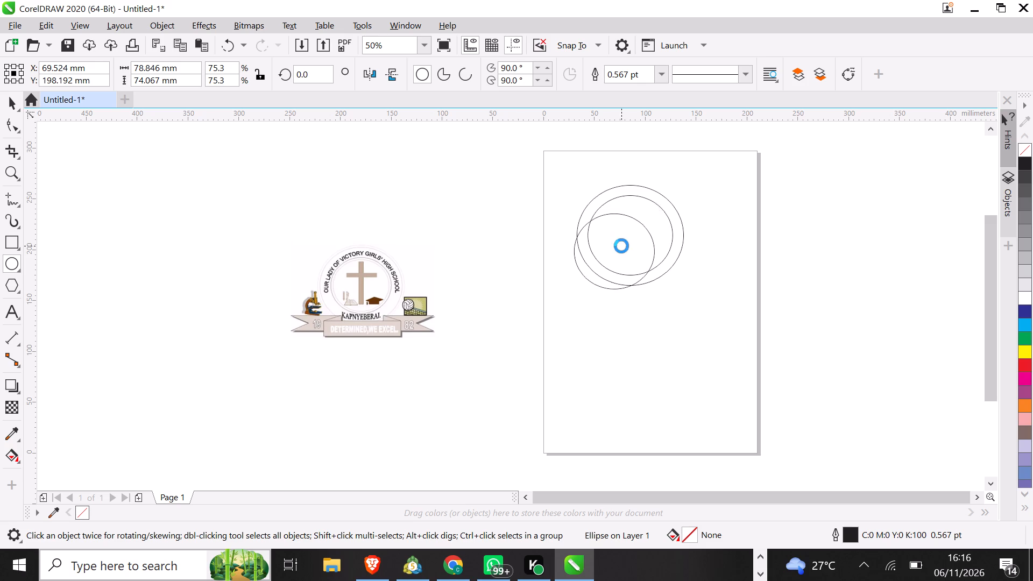
key(Up)
key(Up)
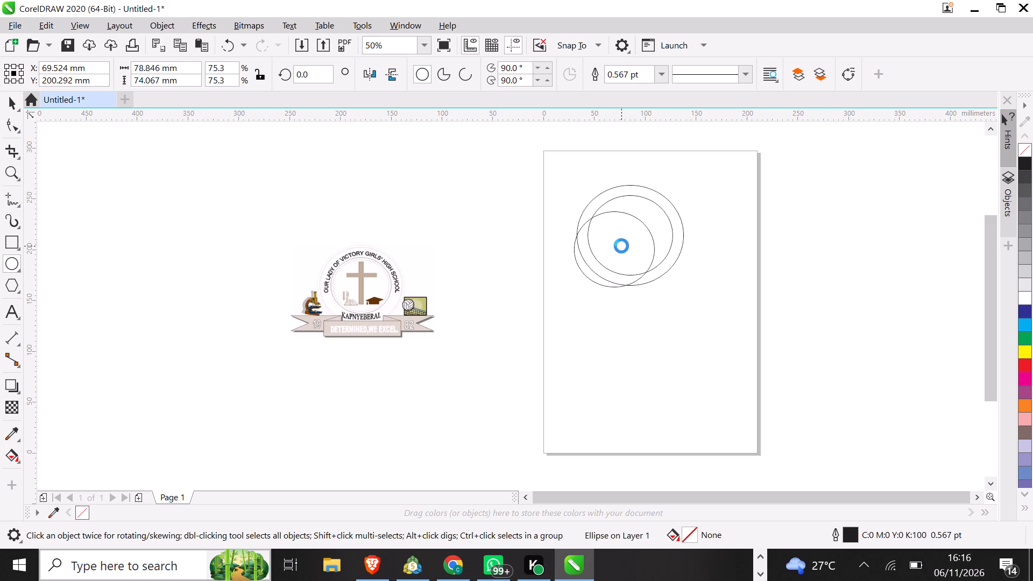
key(Up)
key(Up)
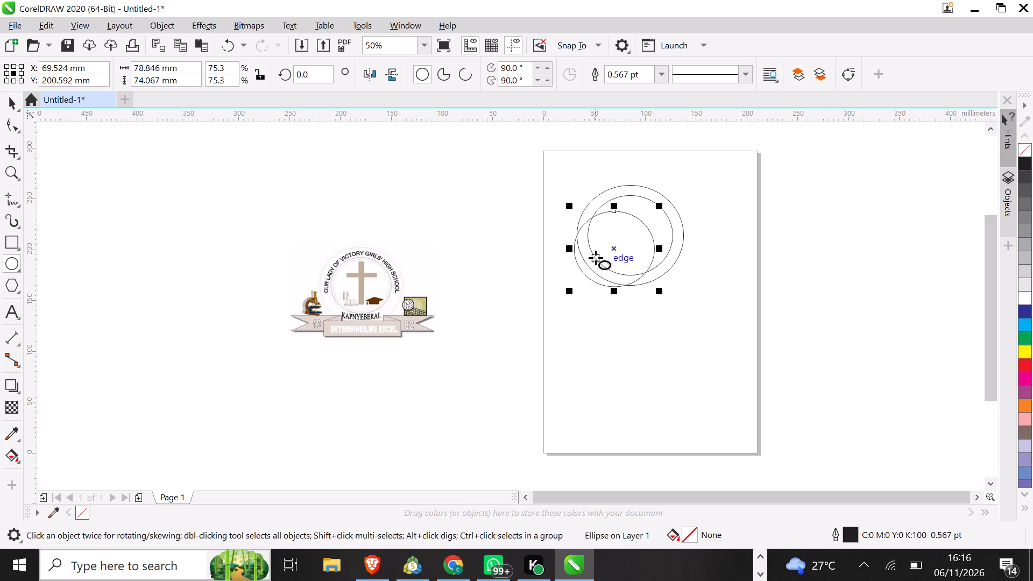
drag(613, 247, 623, 237)
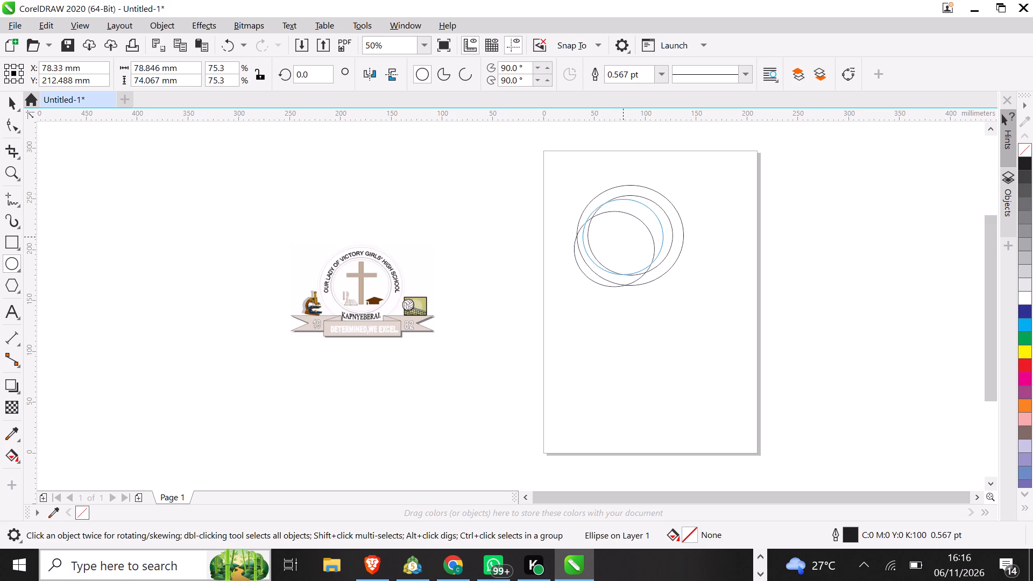
drag(623, 237, 626, 236)
click(737, 258)
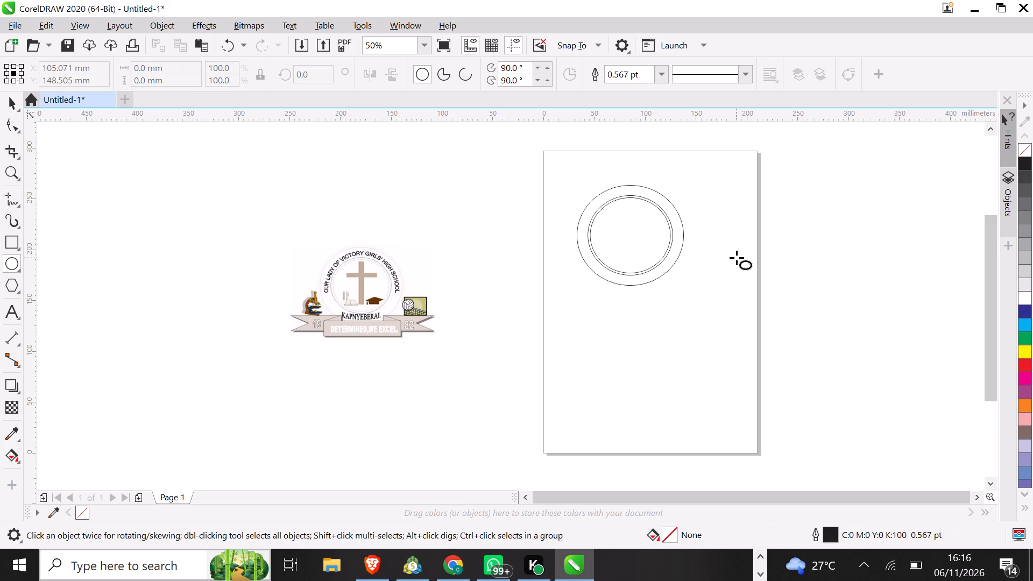
Select all three concentric ellipses and set their outline width to 0.5 pt after trying Hairline.
click(9, 104)
drag(548, 158, 551, 185)
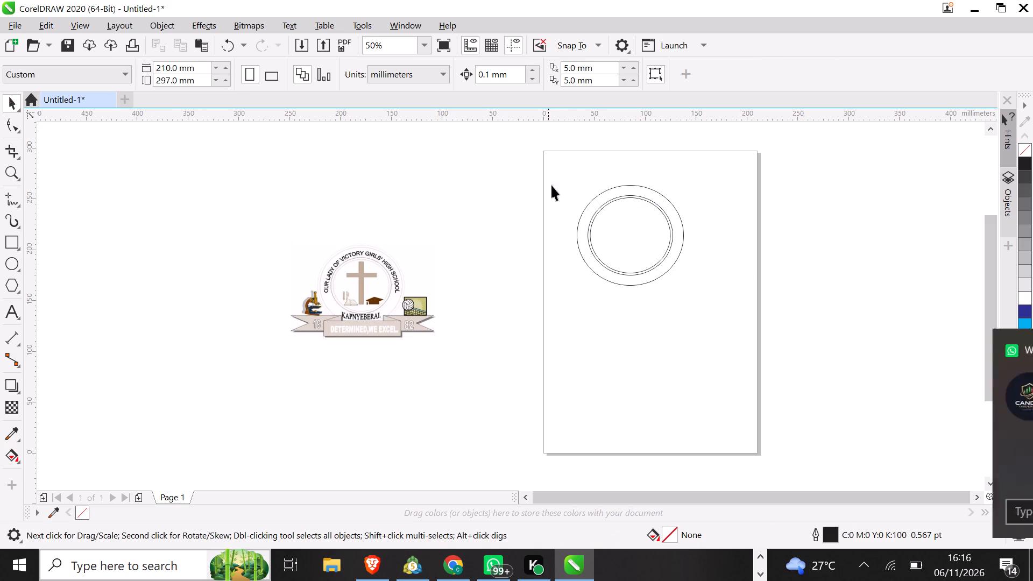
drag(551, 185, 716, 307)
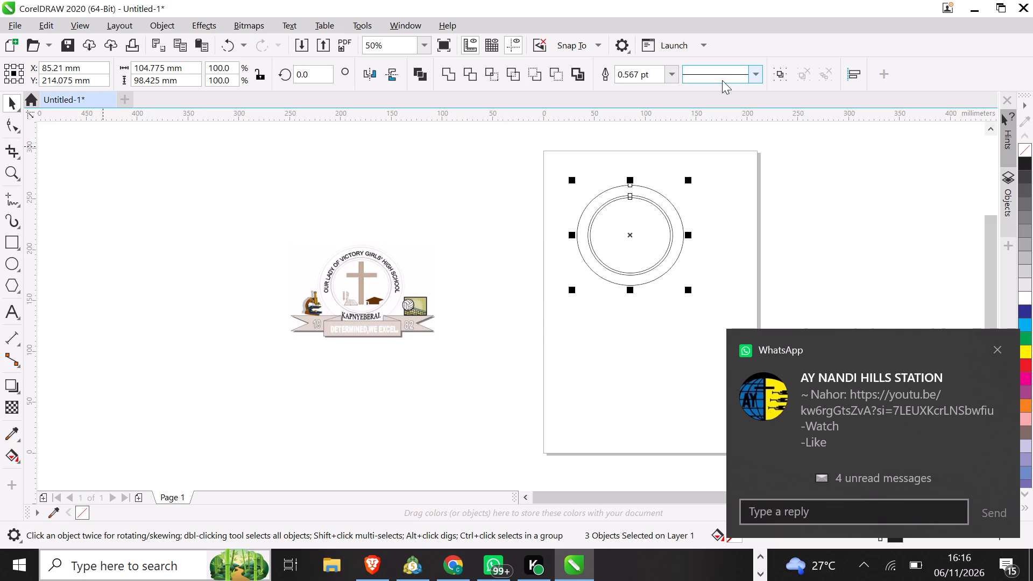
click(758, 73)
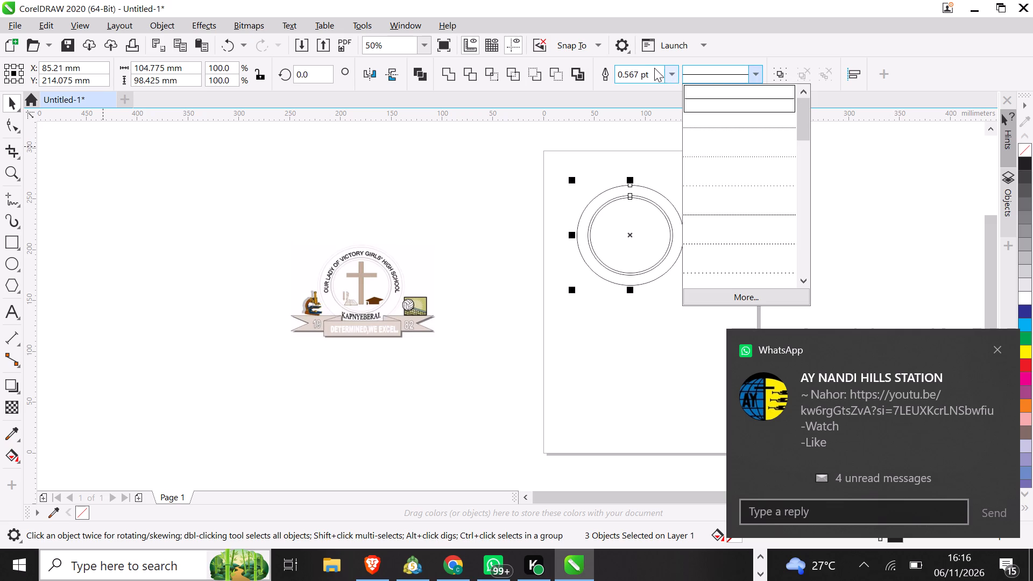
click(670, 72)
click(670, 72)
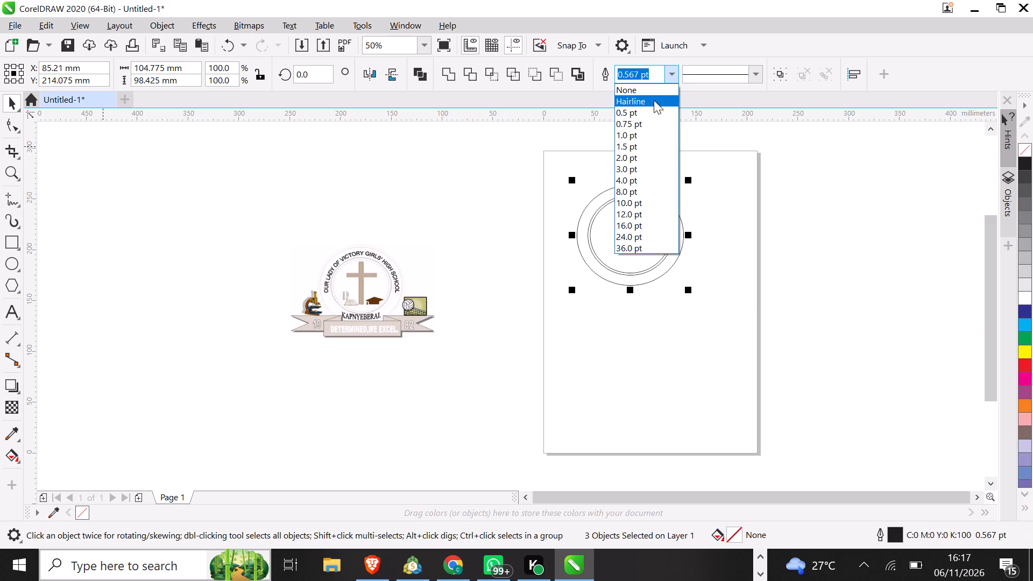
click(649, 101)
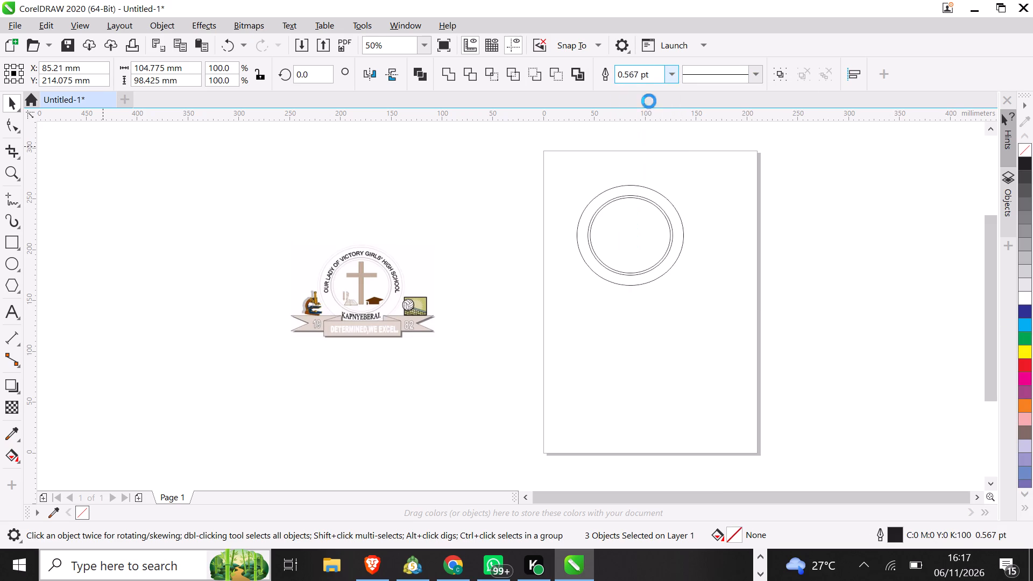
click(669, 75)
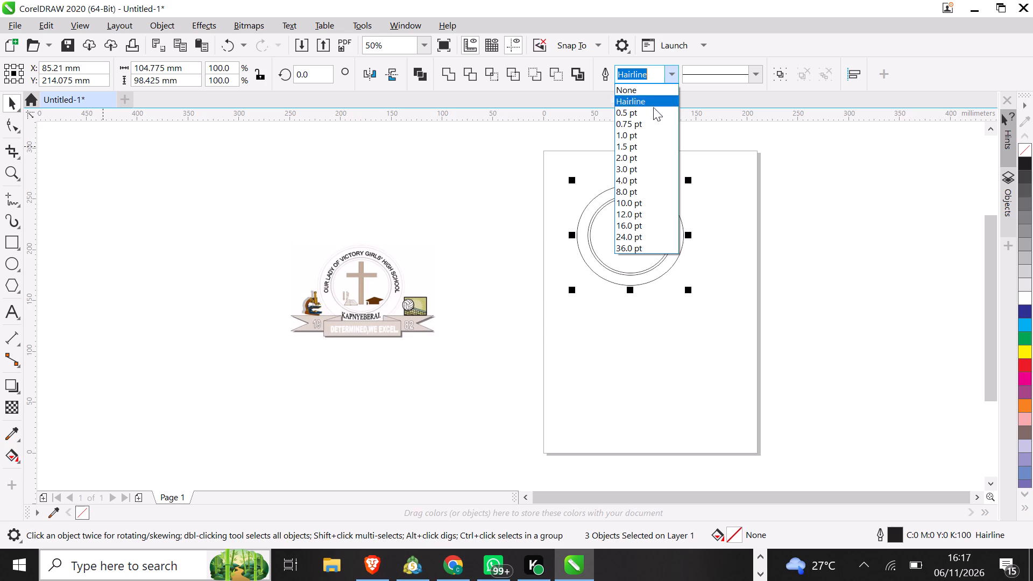
click(646, 112)
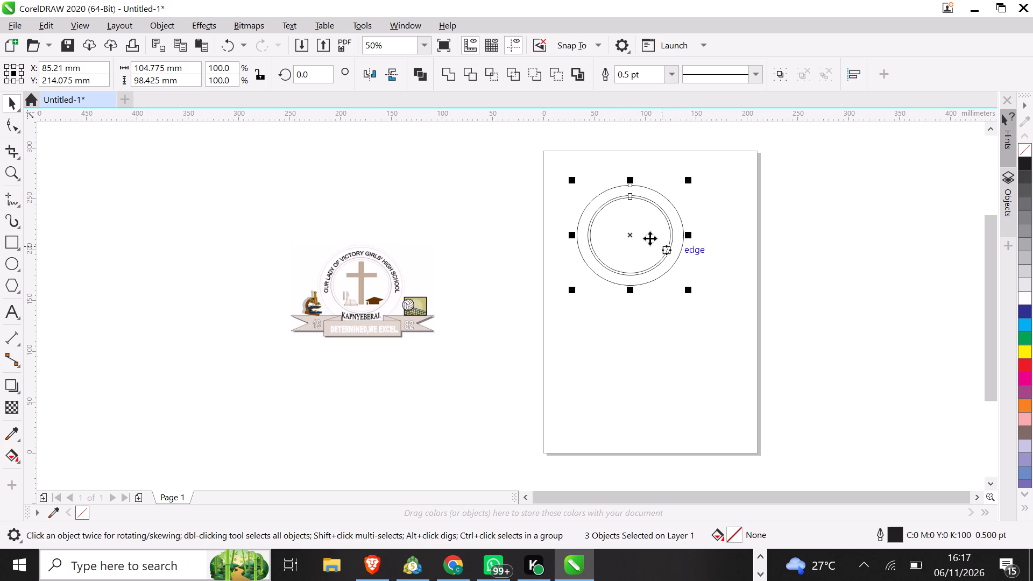
Scale the three selected ellipses together slightly, to about 104 mm wide by 98 mm high overall.
click(687, 287)
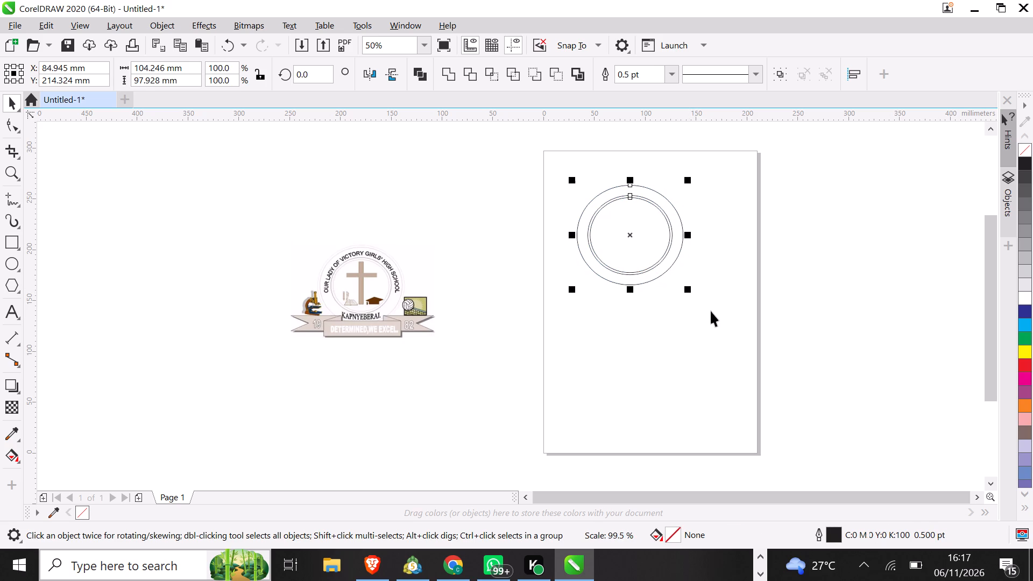
click(711, 311)
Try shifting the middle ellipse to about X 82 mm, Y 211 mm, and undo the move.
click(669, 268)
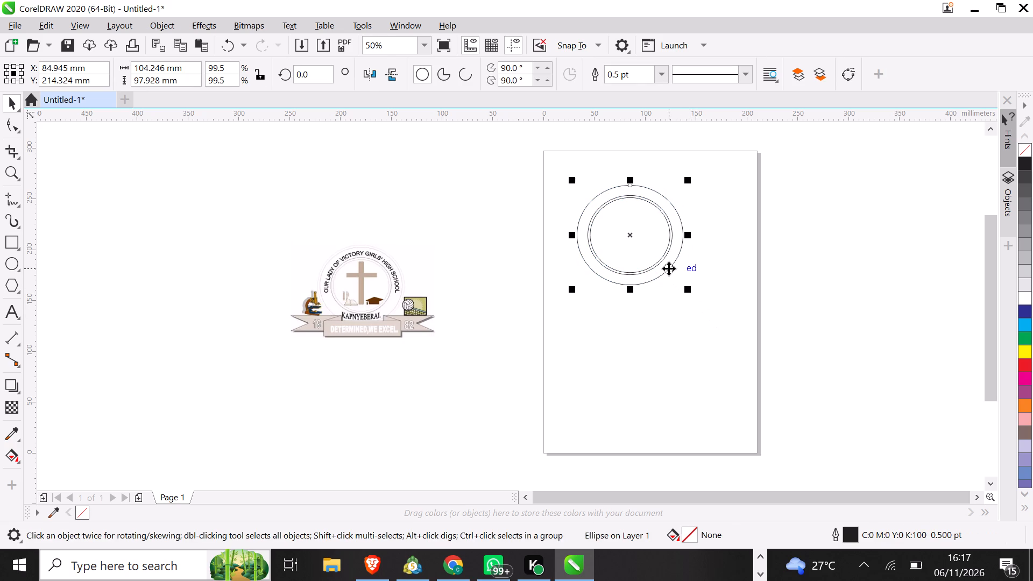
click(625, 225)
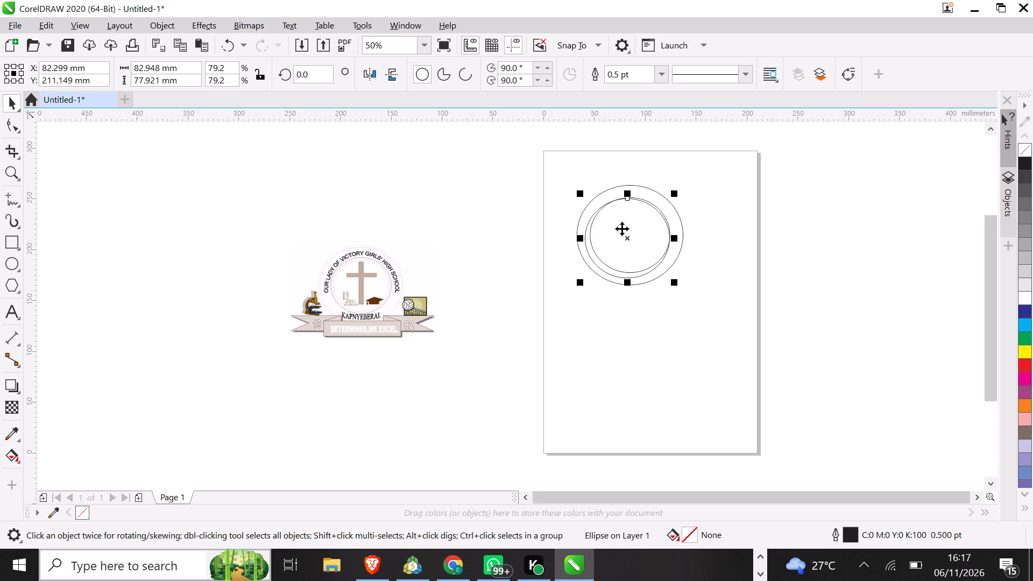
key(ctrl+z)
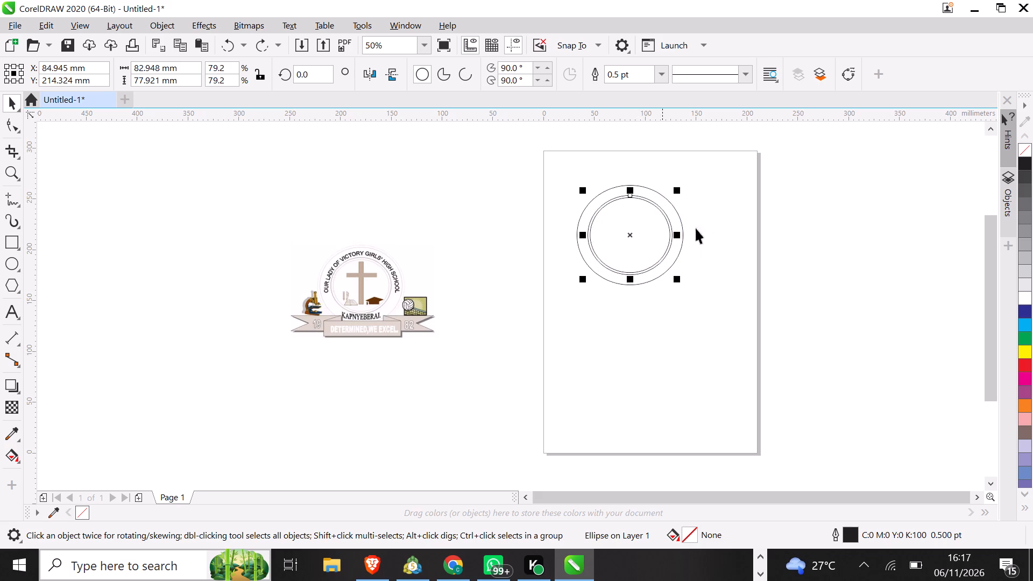
Move the outer ellipse aside, enlarge it to about 110 mm by 103 mm, and return it concentric around the inner two.
click(711, 236)
click(683, 245)
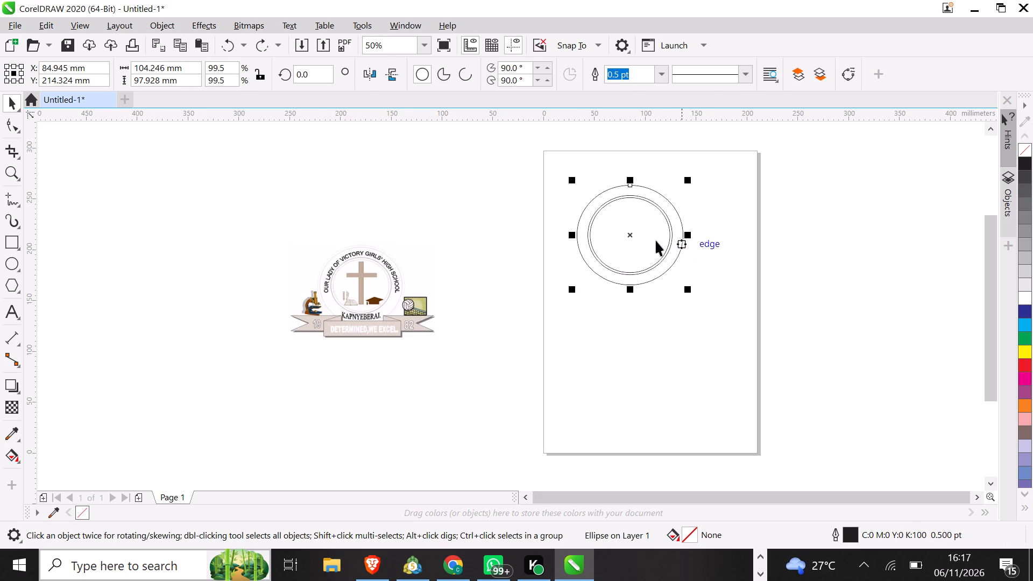
drag(630, 232, 655, 231)
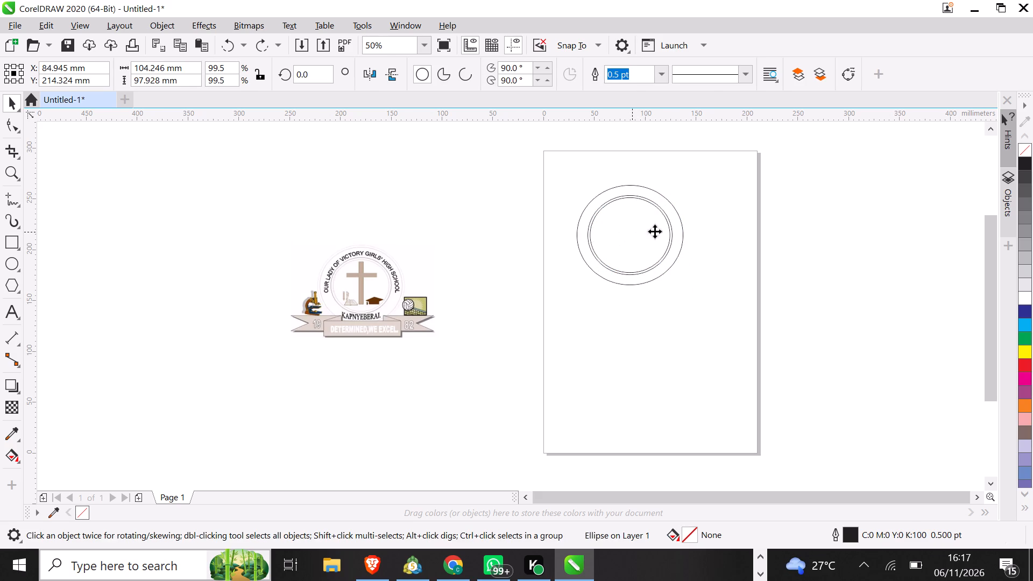
drag(655, 231, 766, 242)
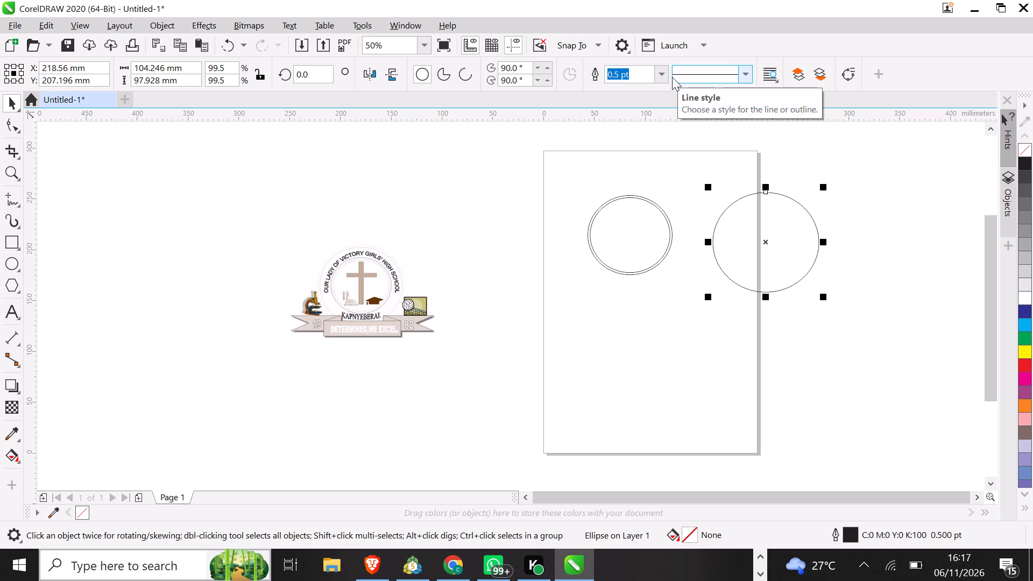
drag(824, 185, 825, 184)
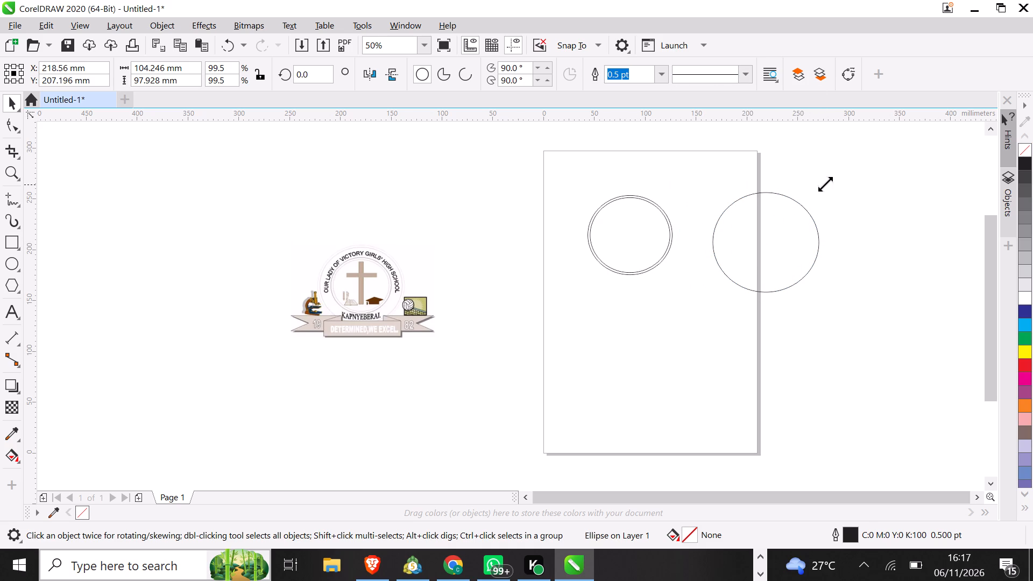
drag(825, 184, 830, 176)
drag(769, 238, 729, 233)
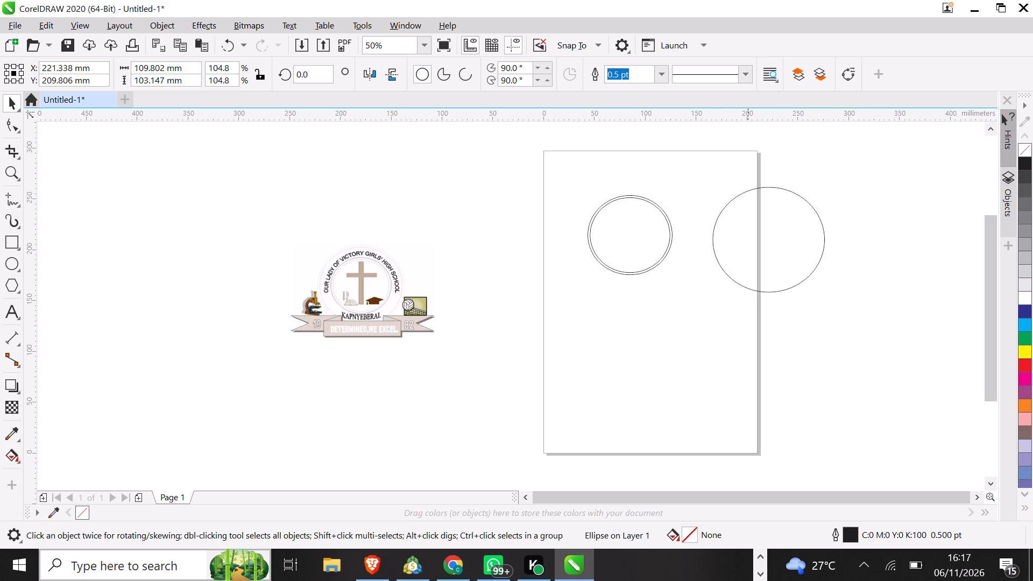
drag(729, 233, 629, 233)
click(680, 358)
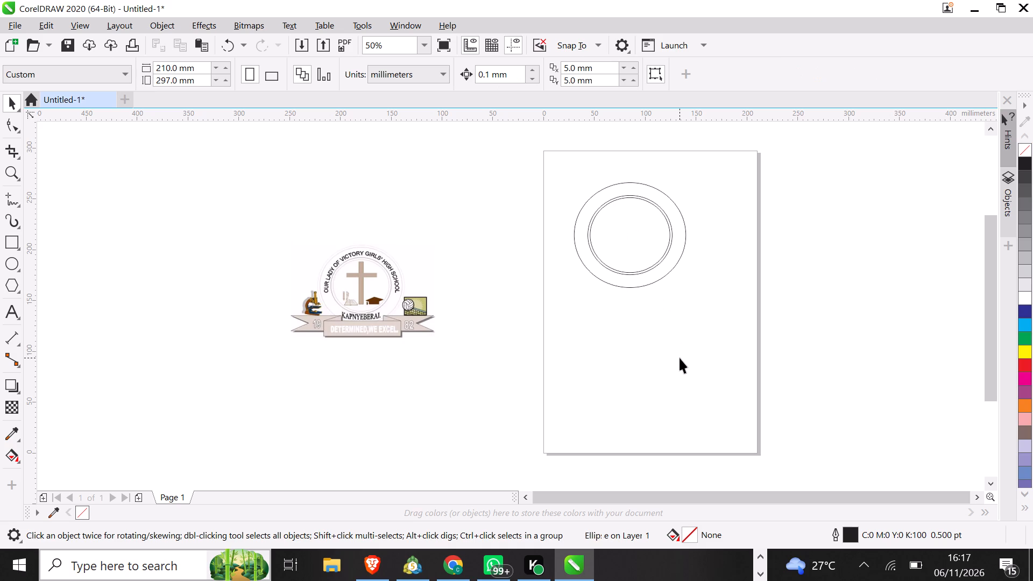
Copy the outer ellipse, enlarge the copy to about 117 mm by 110 mm, and centre it around the others.
click(631, 287)
right_drag(631, 287, 673, 266)
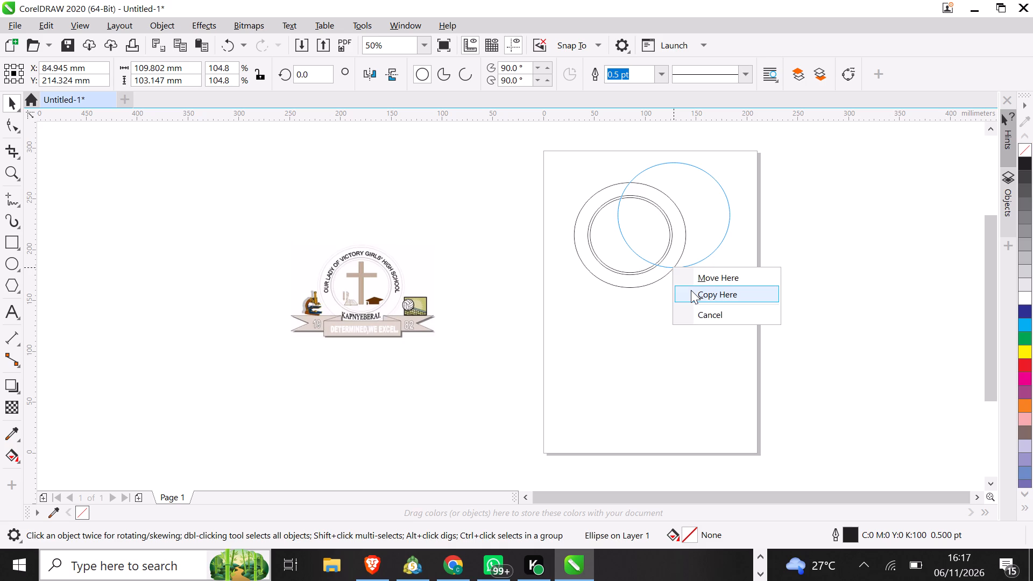
click(691, 290)
drag(737, 270, 745, 279)
drag(680, 218, 643, 230)
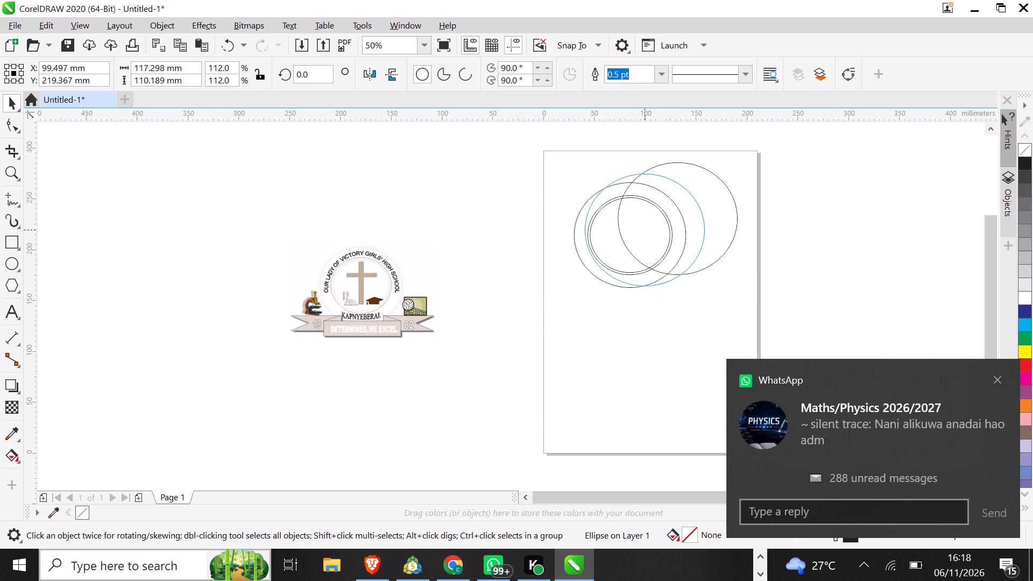
drag(643, 230, 629, 236)
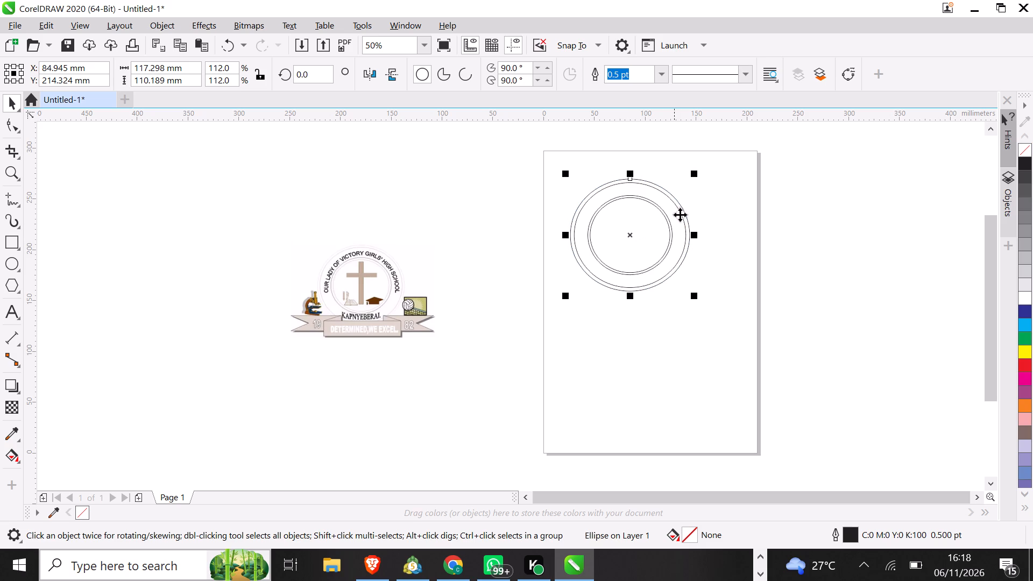
Reduce the outermost ellipse to about 115 mm by 108 mm and re-centre it on the other ellipses.
click(698, 173)
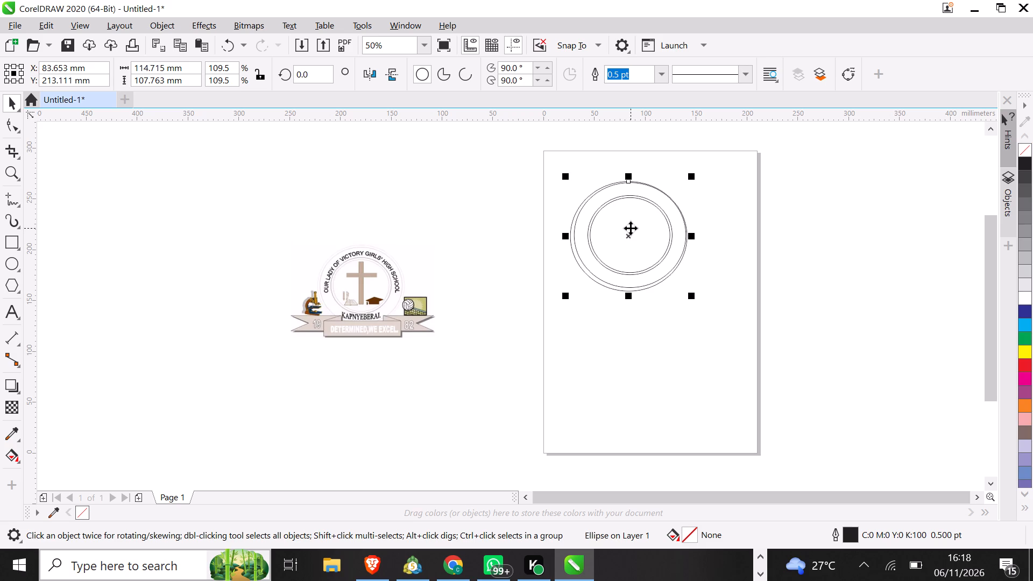
key(Right)
key(Right)
key(Right)
key(Right)
key(Right)
key(Right)
key(Right)
key(Right)
key(Right)
key(Right)
key(Right)
key(Right)
key(Right)
key(Right)
key(Right)
key(Right)
key(Right)
key(Right)
key(Right)
key(Right)
key(Right)
key(Right)
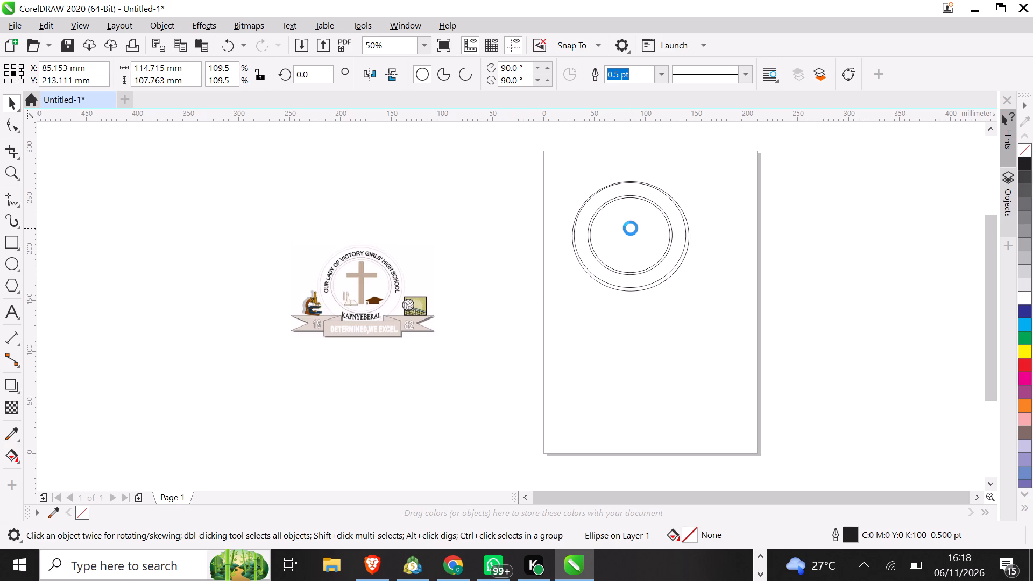
click(626, 237)
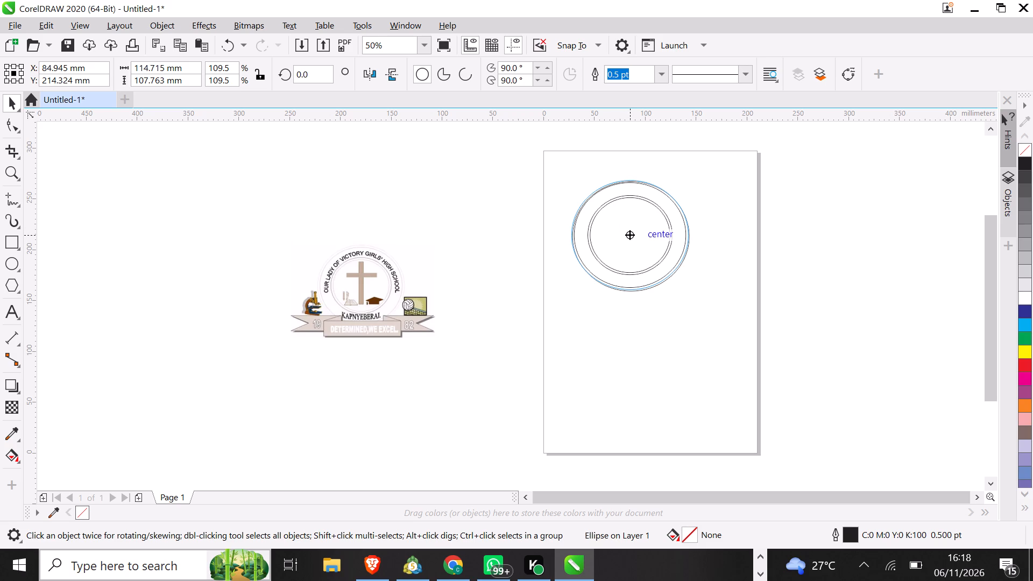
click(714, 252)
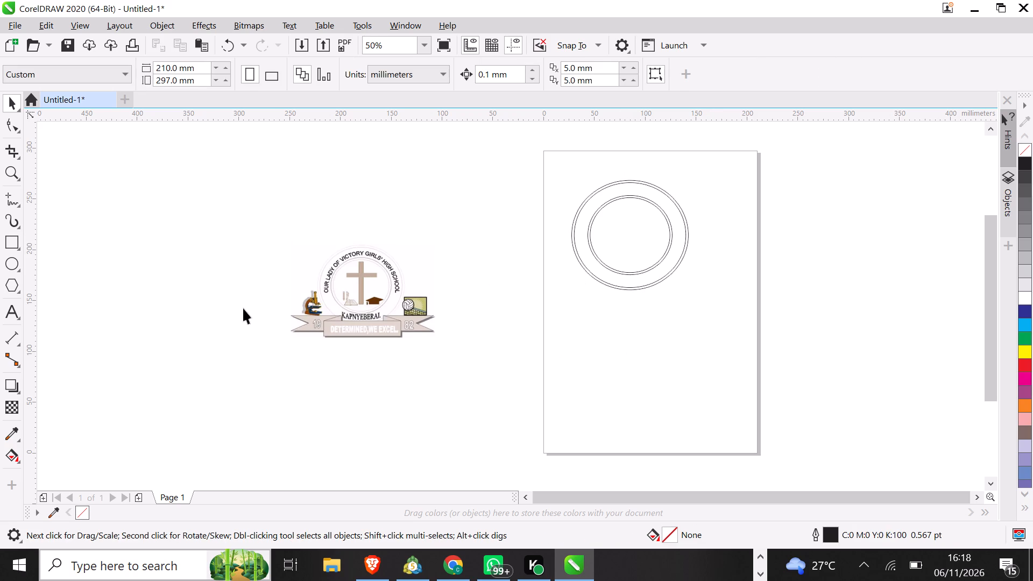
Set the outline width of the larger ellipse in the inner ring pair to 3.0 pt.
click(587, 239)
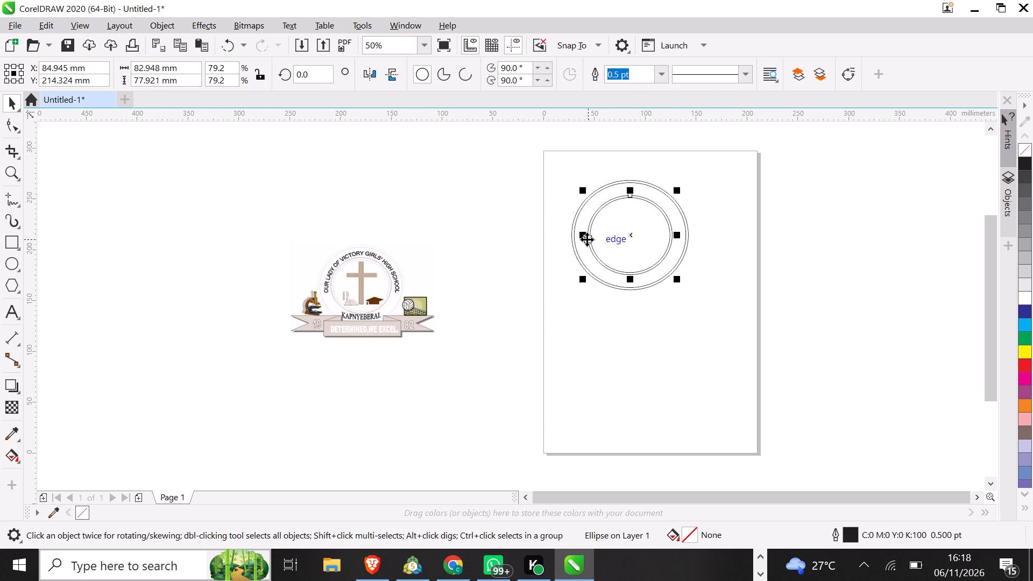
click(661, 72)
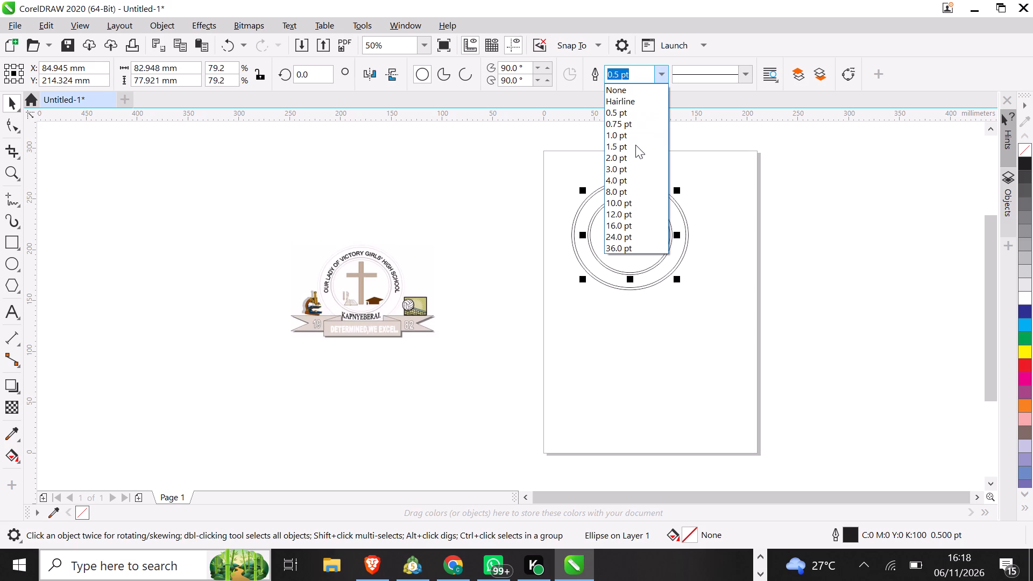
click(635, 152)
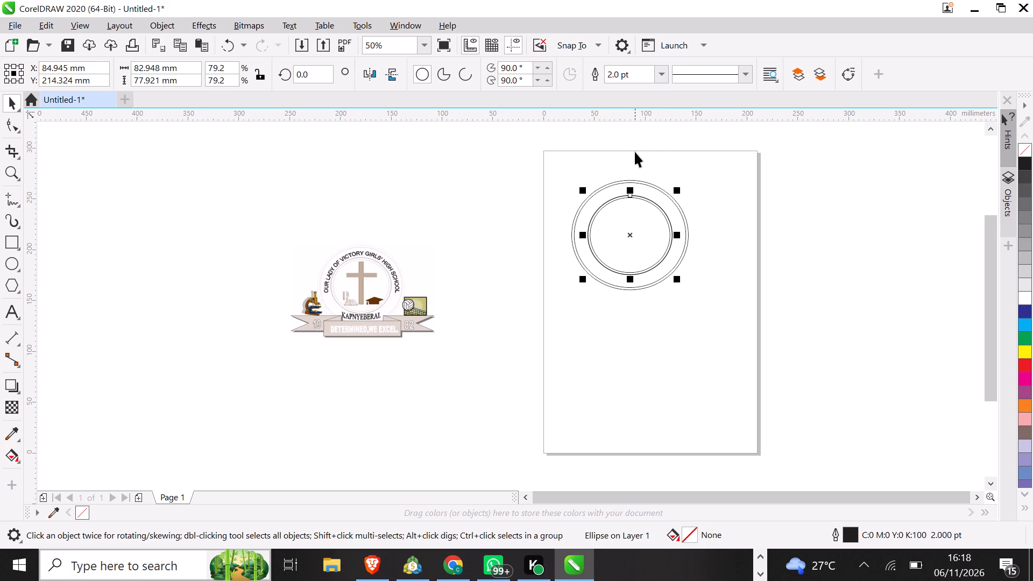
click(658, 74)
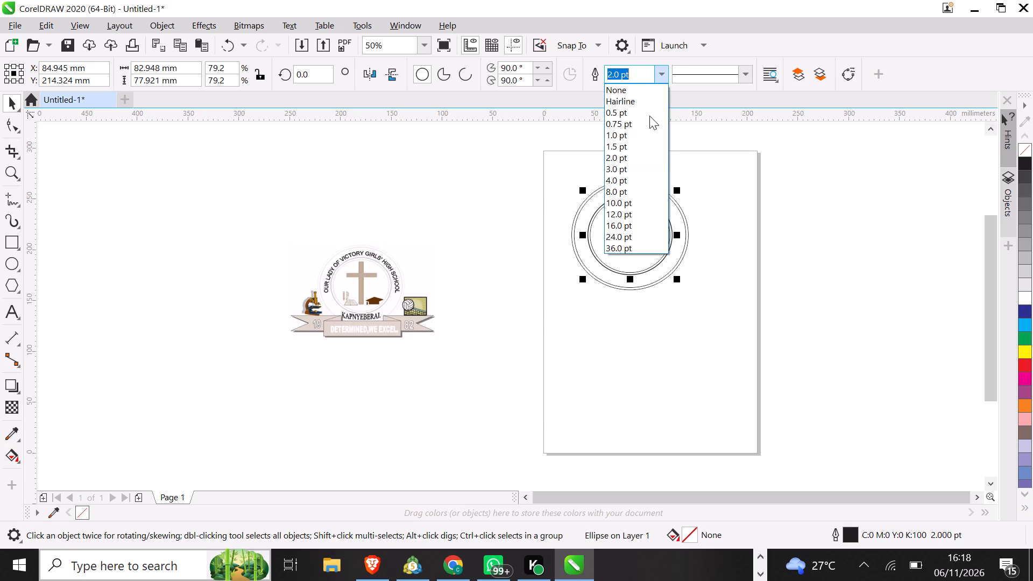
click(646, 168)
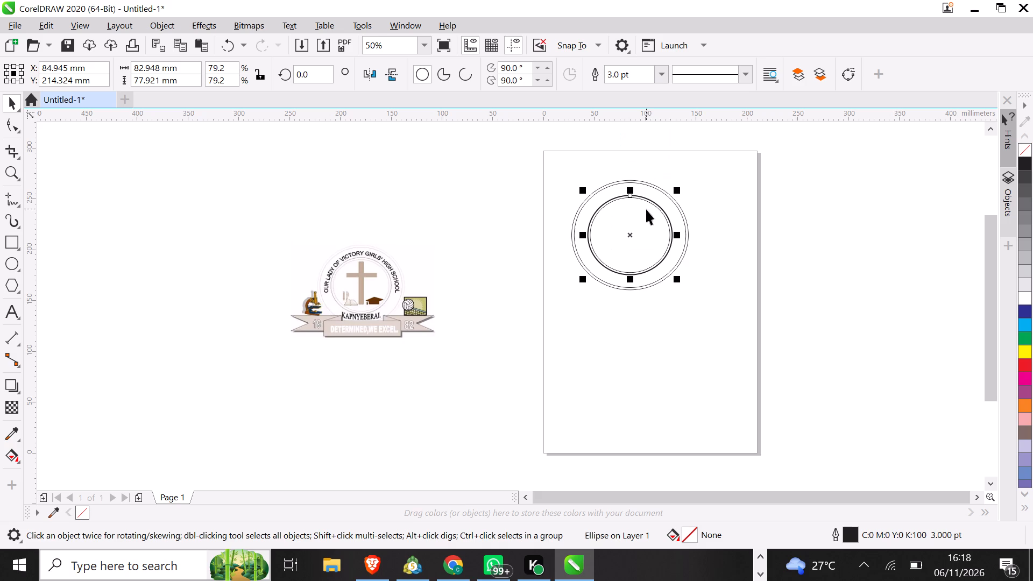
Set the outermost ellipse's outline width to 1.0 pt and clear the selection.
click(687, 229)
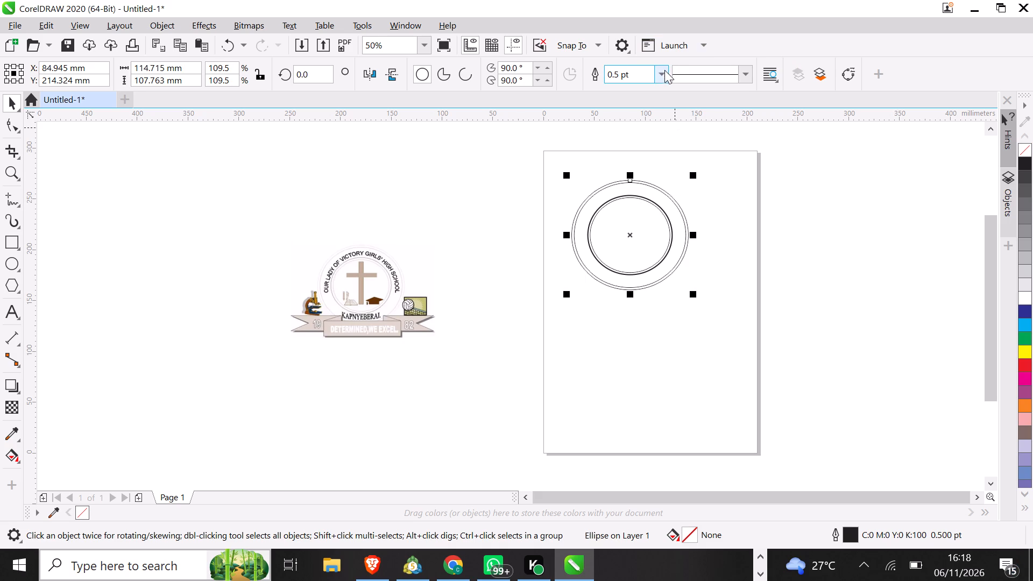
click(664, 73)
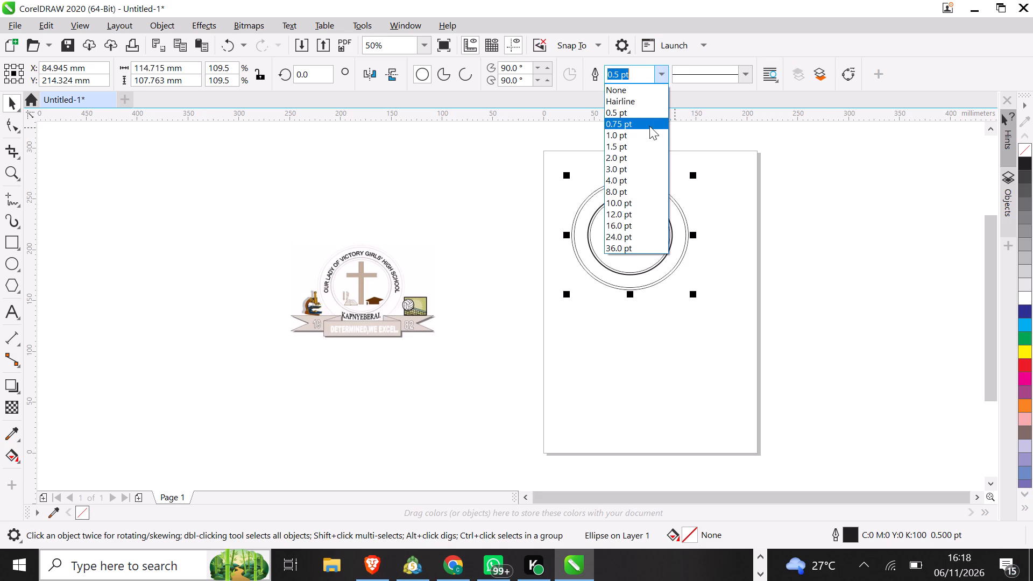
click(648, 133)
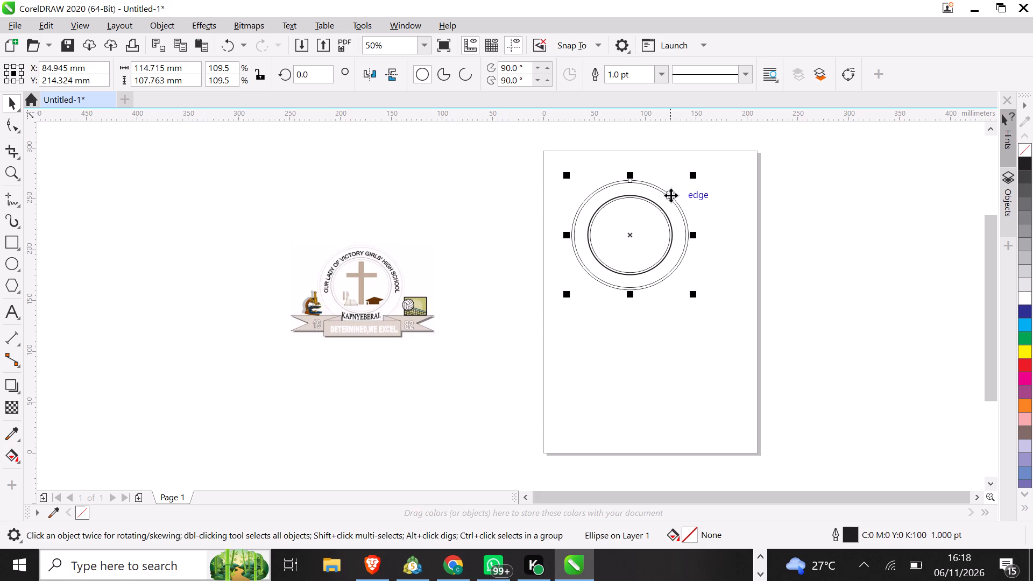
click(670, 275)
click(660, 149)
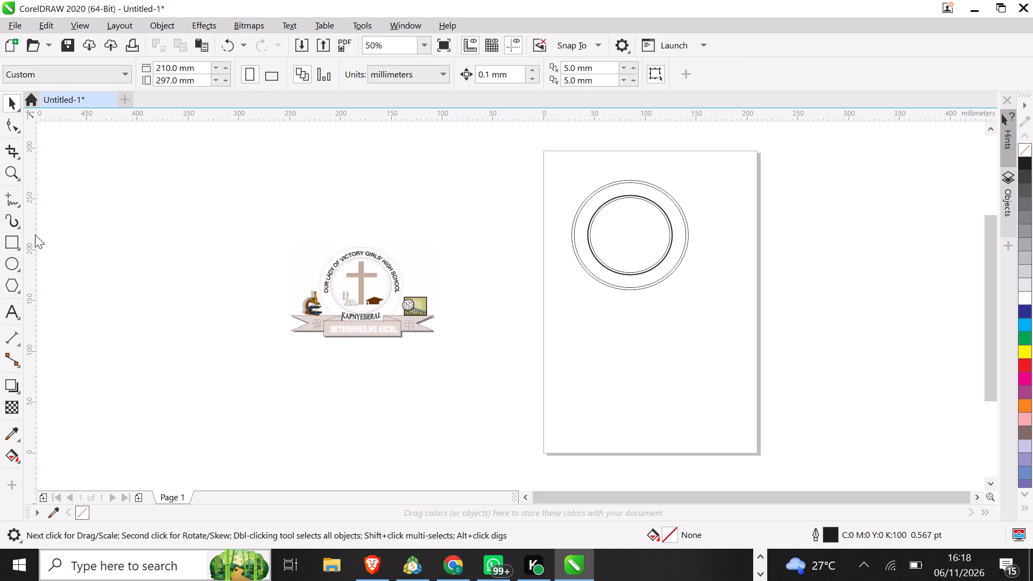
Start an artistic text line in the empty area beside the page, below and to the right of the bitmap crest.
click(16, 321)
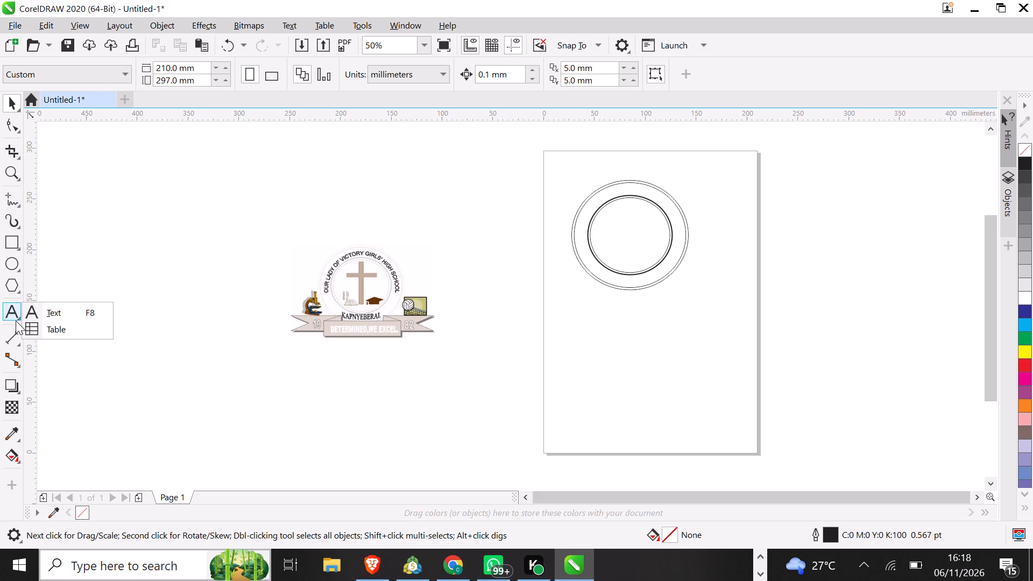
click(65, 313)
click(464, 382)
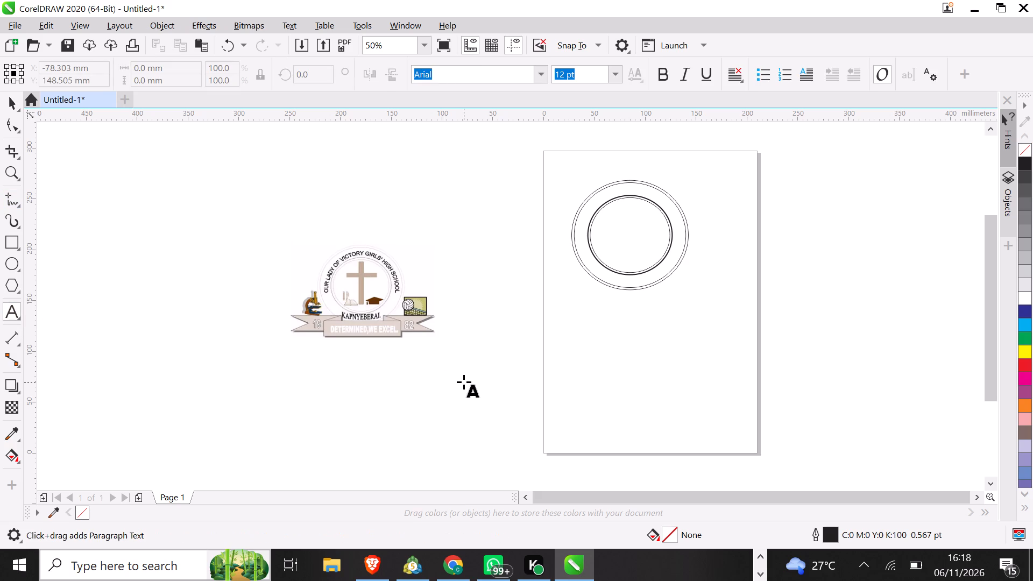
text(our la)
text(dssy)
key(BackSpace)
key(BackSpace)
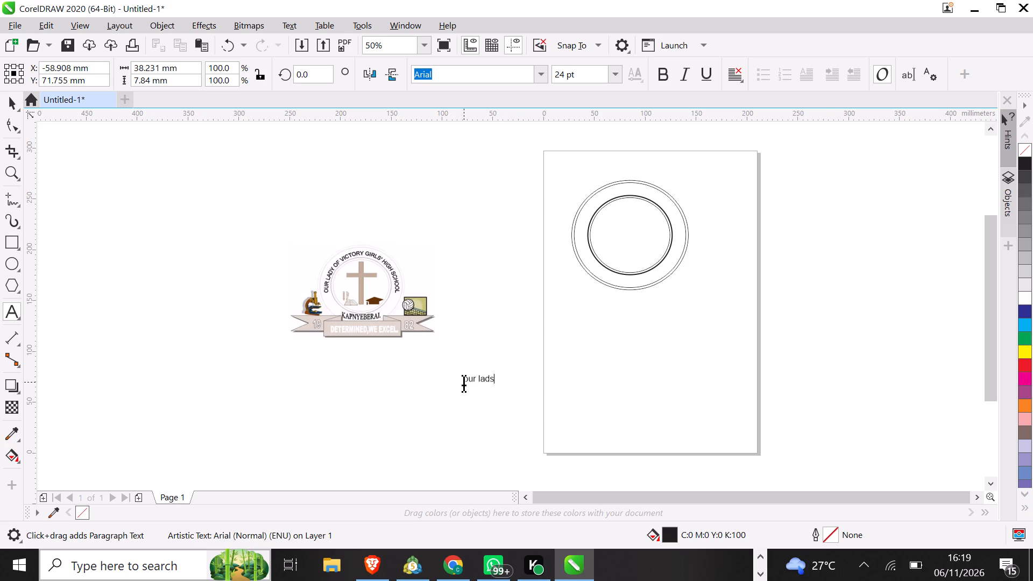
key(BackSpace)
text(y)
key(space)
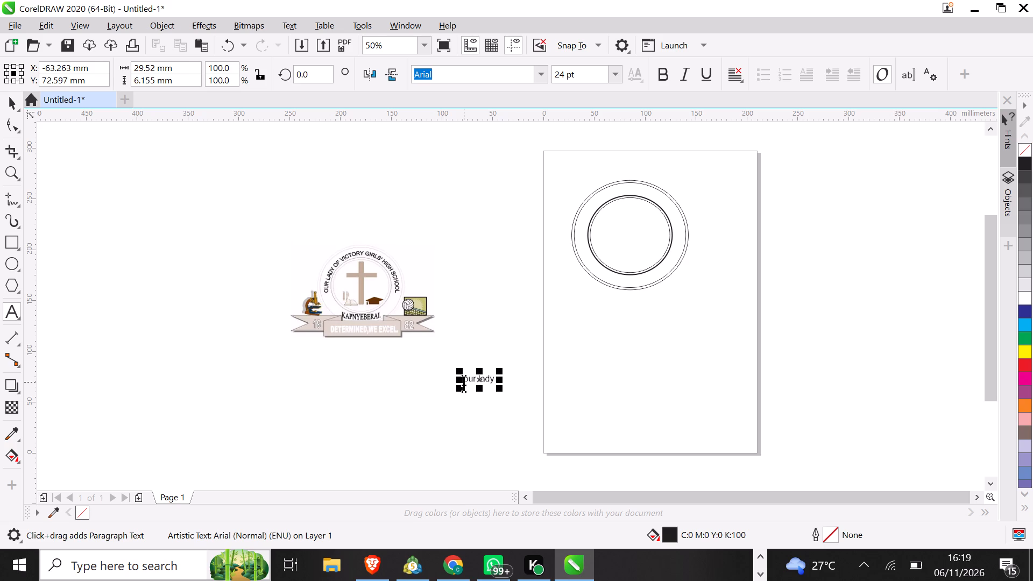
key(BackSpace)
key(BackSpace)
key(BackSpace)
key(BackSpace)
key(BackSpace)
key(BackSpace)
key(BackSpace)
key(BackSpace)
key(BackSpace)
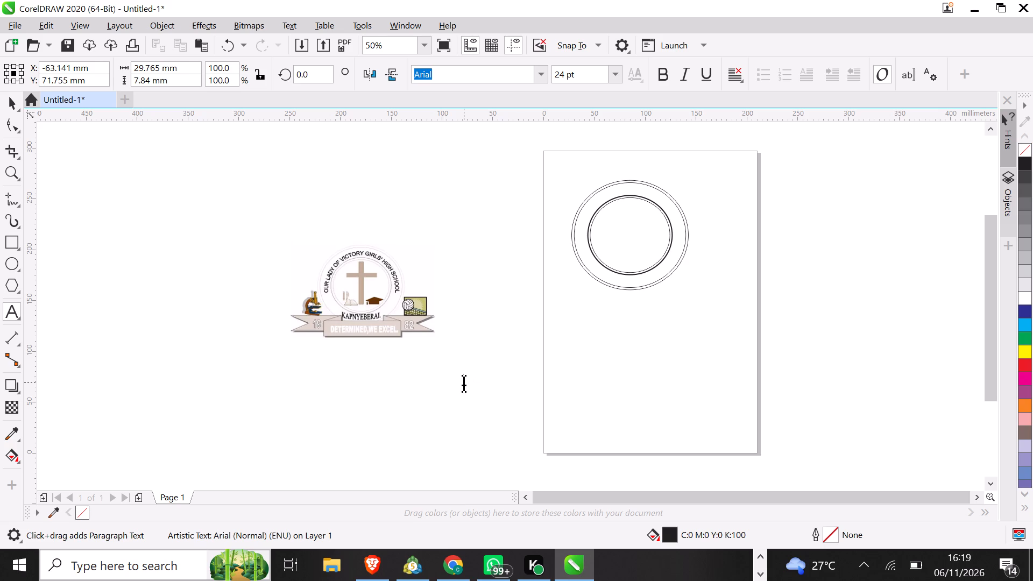
Enter the first part of the school name in capitals, OUR LADY OF VICTORY GIRLS', including the apostrophe.
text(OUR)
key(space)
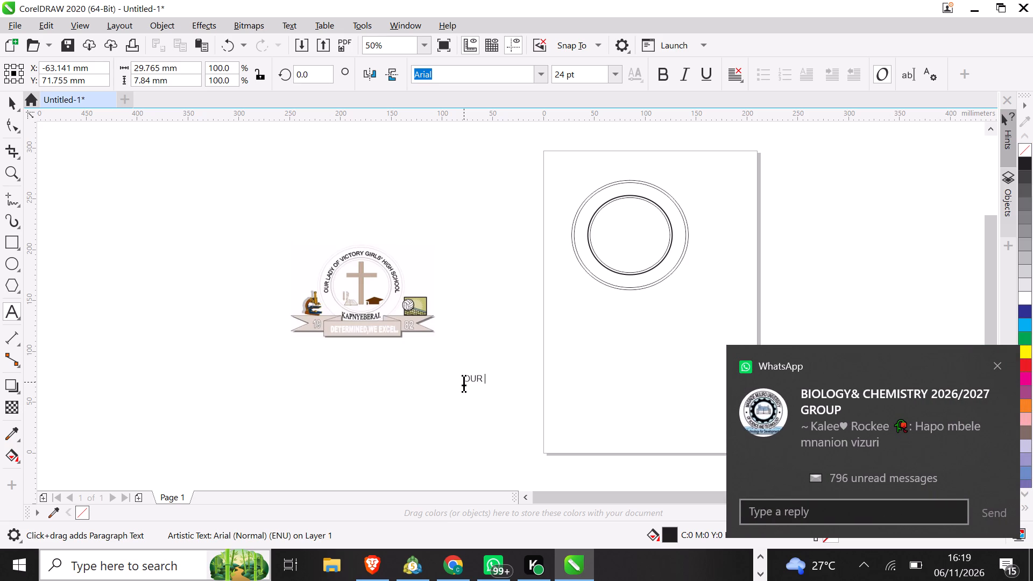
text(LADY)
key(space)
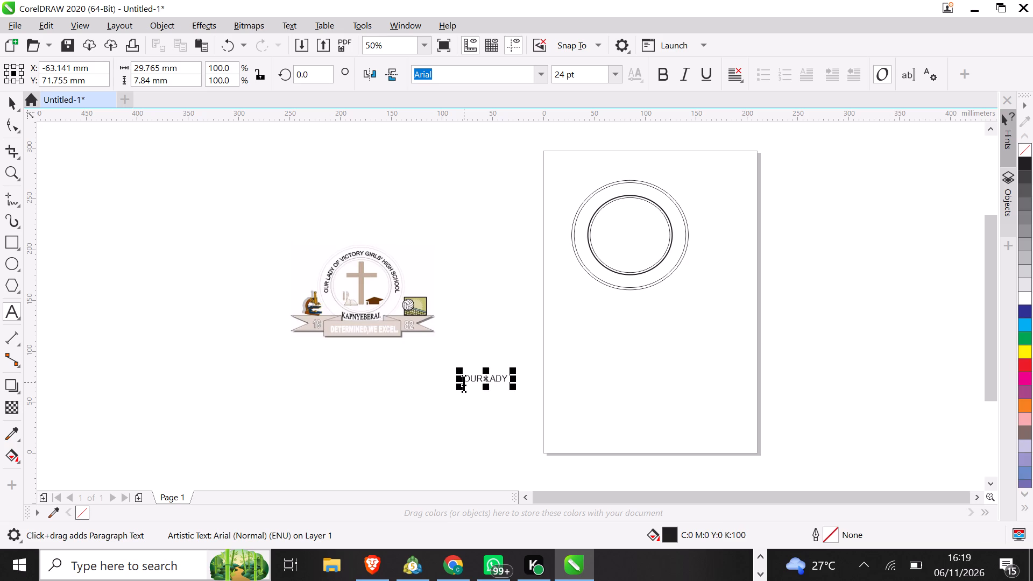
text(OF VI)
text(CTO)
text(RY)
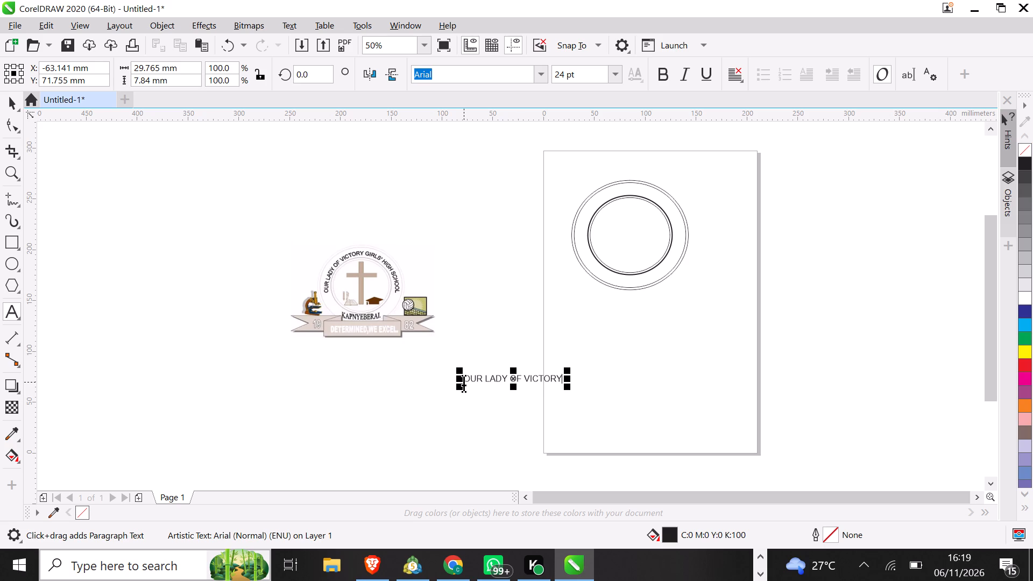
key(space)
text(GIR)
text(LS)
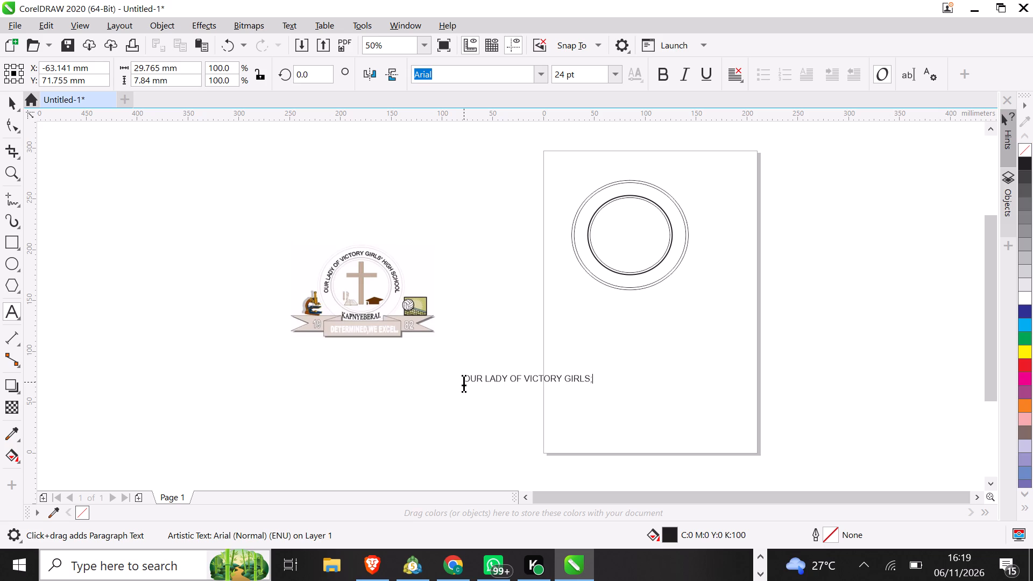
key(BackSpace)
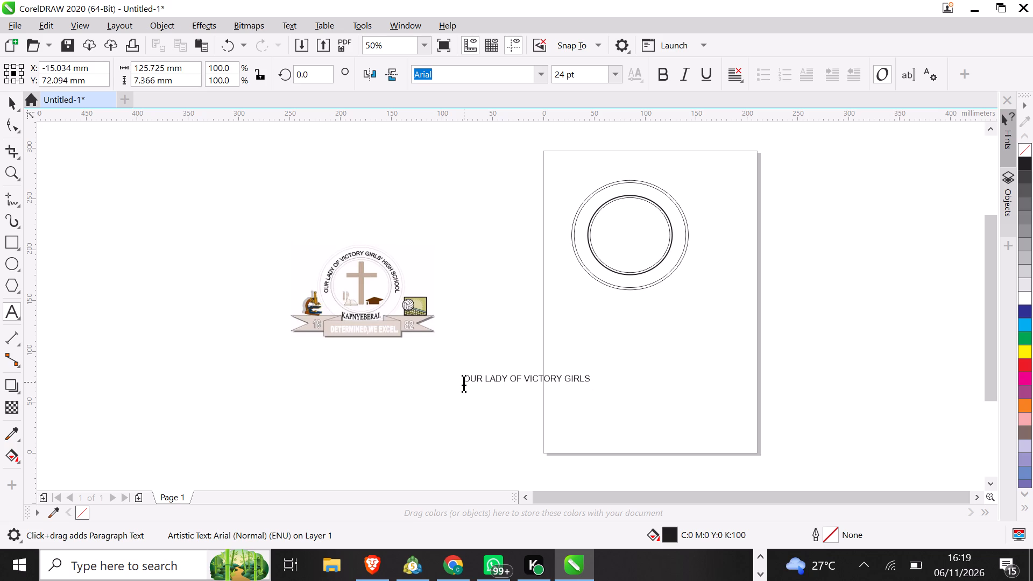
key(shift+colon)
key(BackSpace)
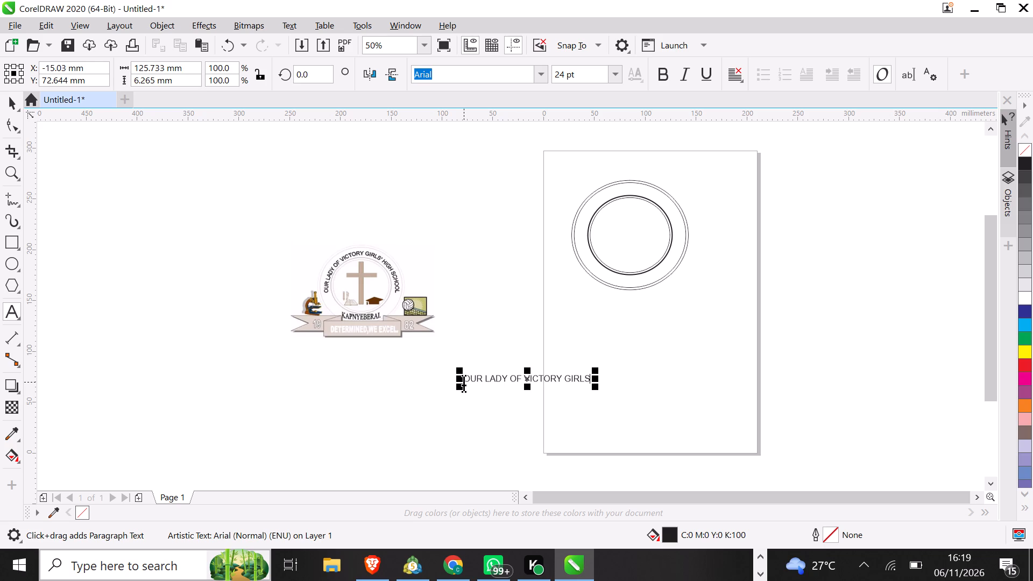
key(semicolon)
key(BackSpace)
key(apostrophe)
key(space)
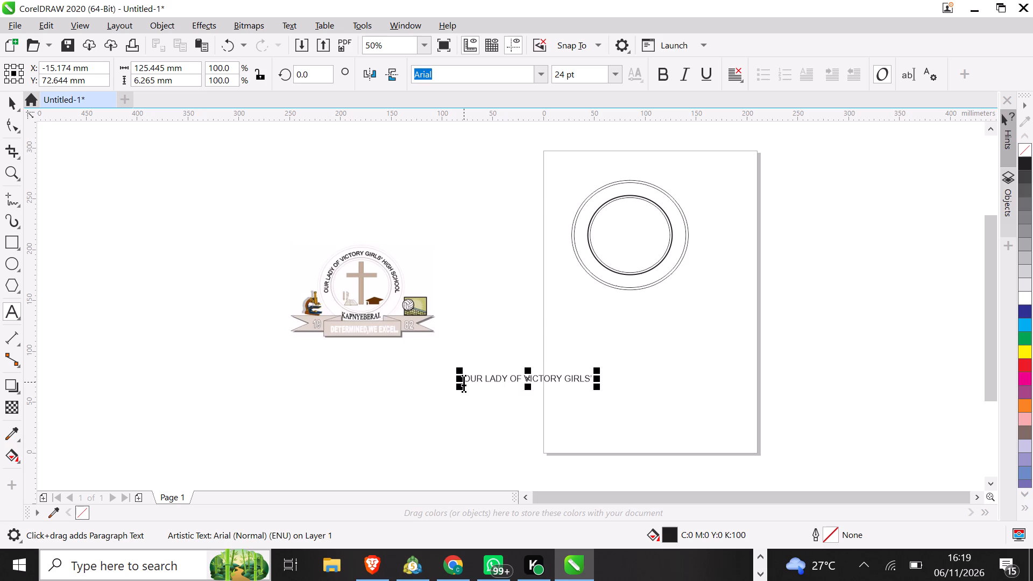
Complete the school name line with HIGH SCHOOL in capitals and finish text editing.
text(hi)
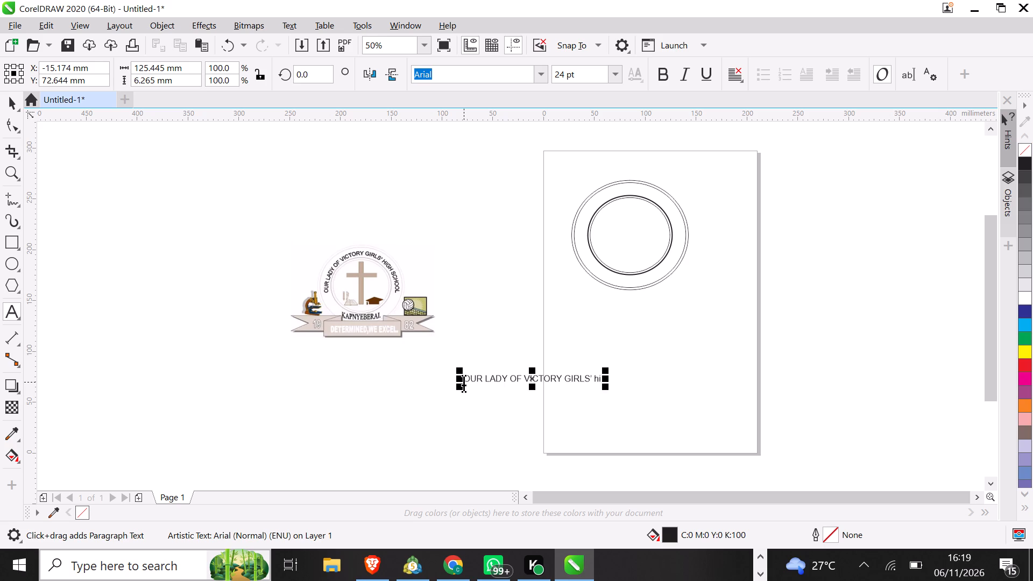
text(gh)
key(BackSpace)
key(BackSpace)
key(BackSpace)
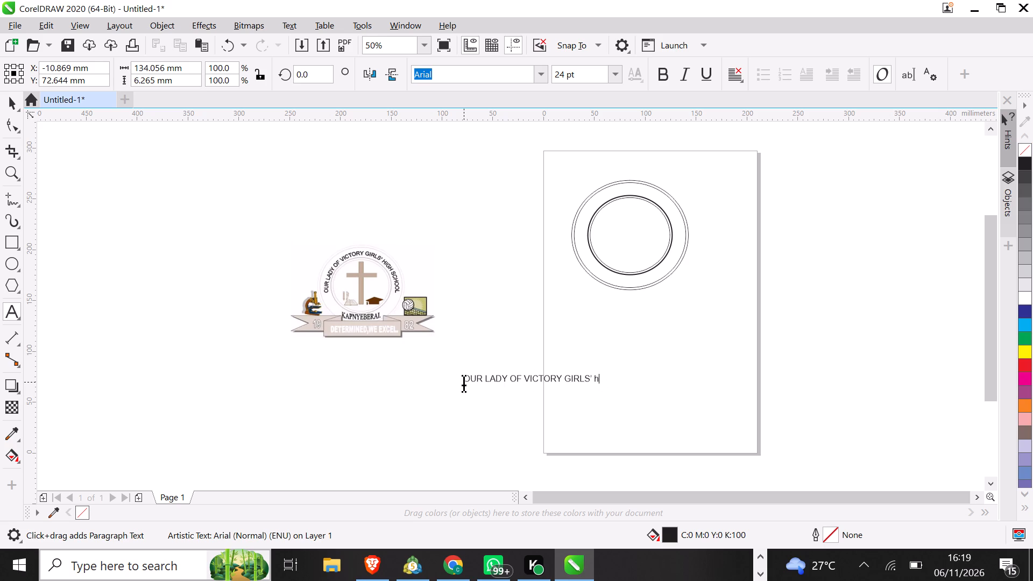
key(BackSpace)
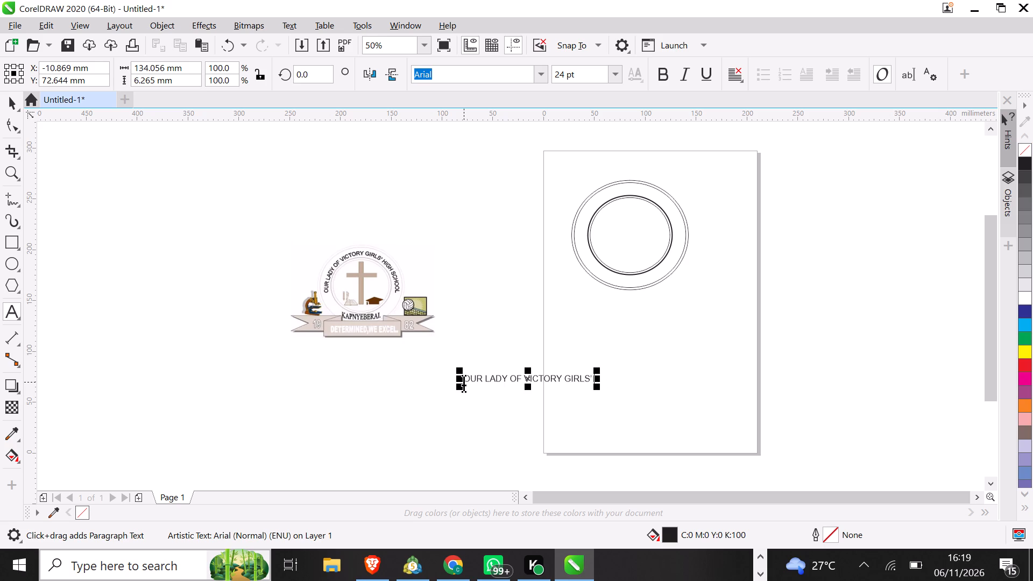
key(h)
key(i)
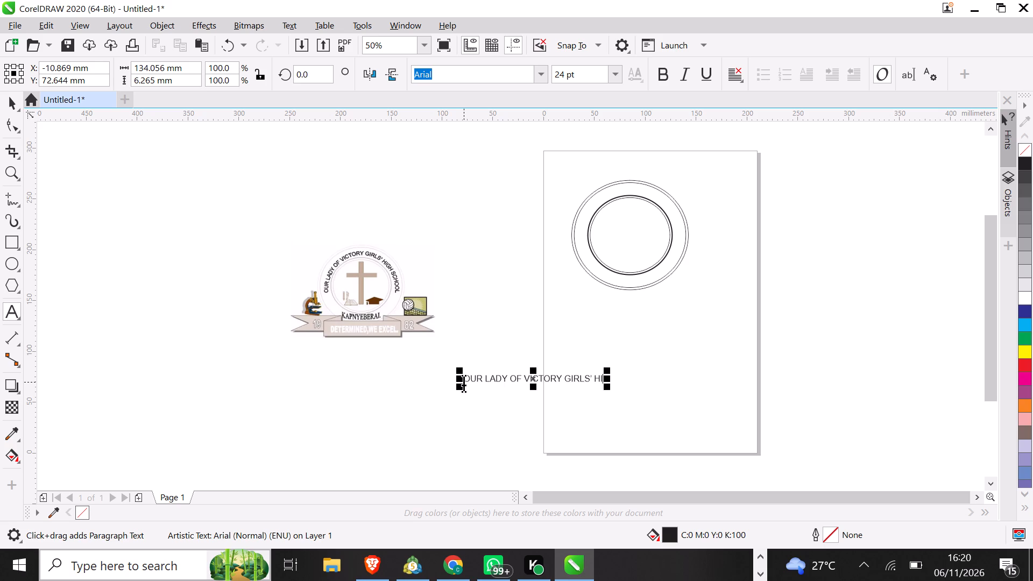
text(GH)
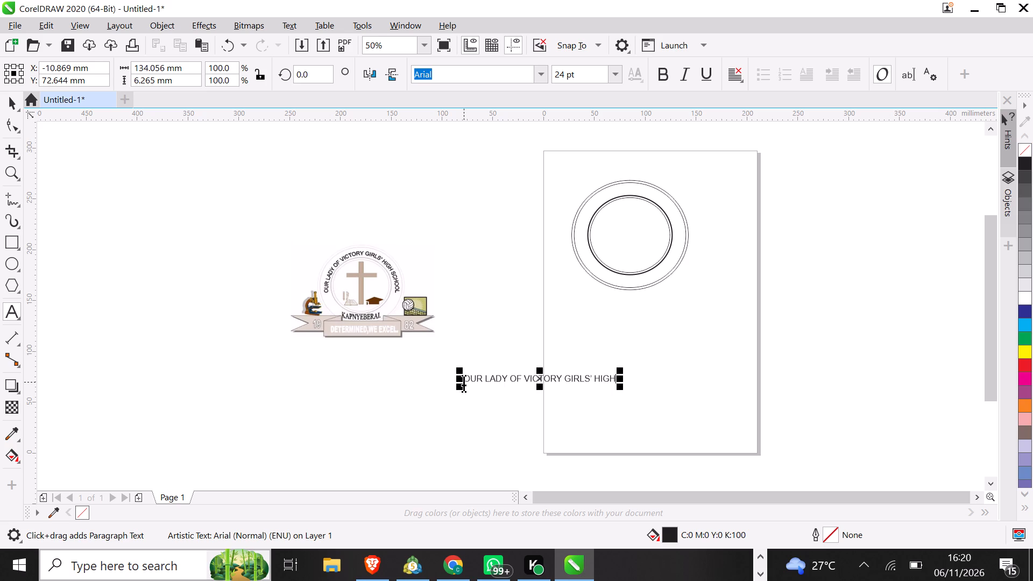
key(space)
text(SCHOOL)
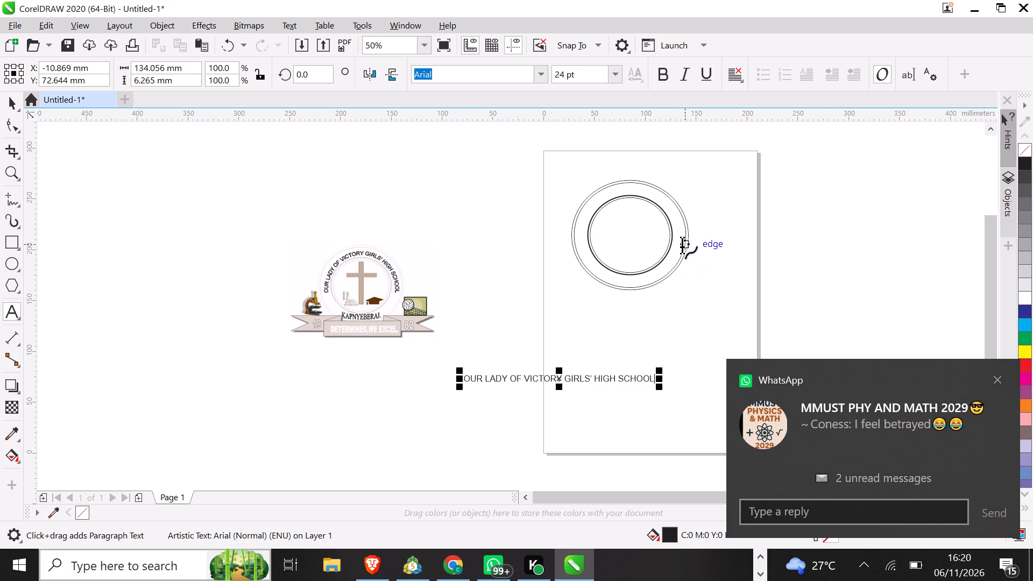
click(17, 96)
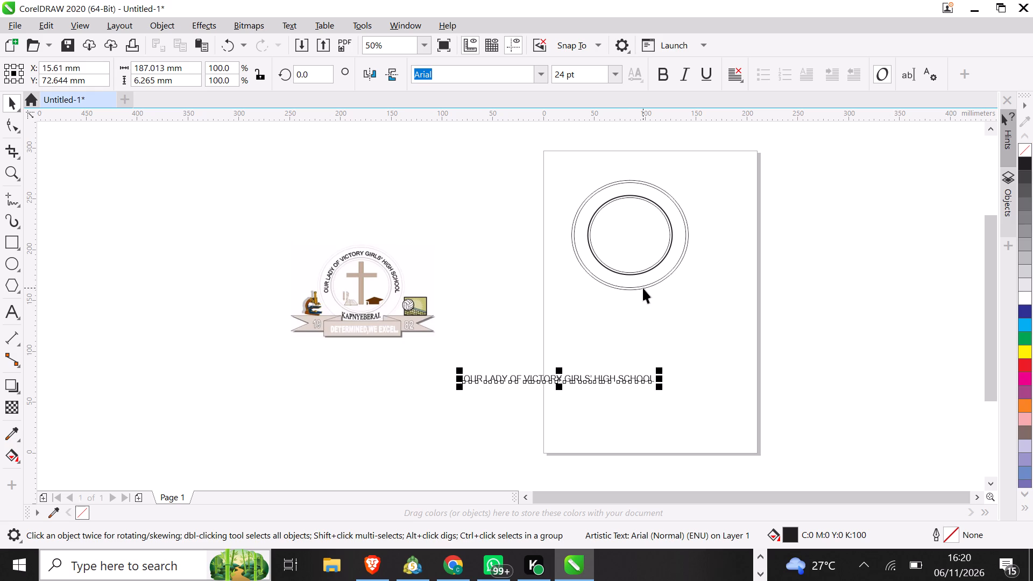
Move the outermost ellipse off the page to above the reference logo, at about X -159 mm, Y 258 mm.
drag(643, 288, 520, 329)
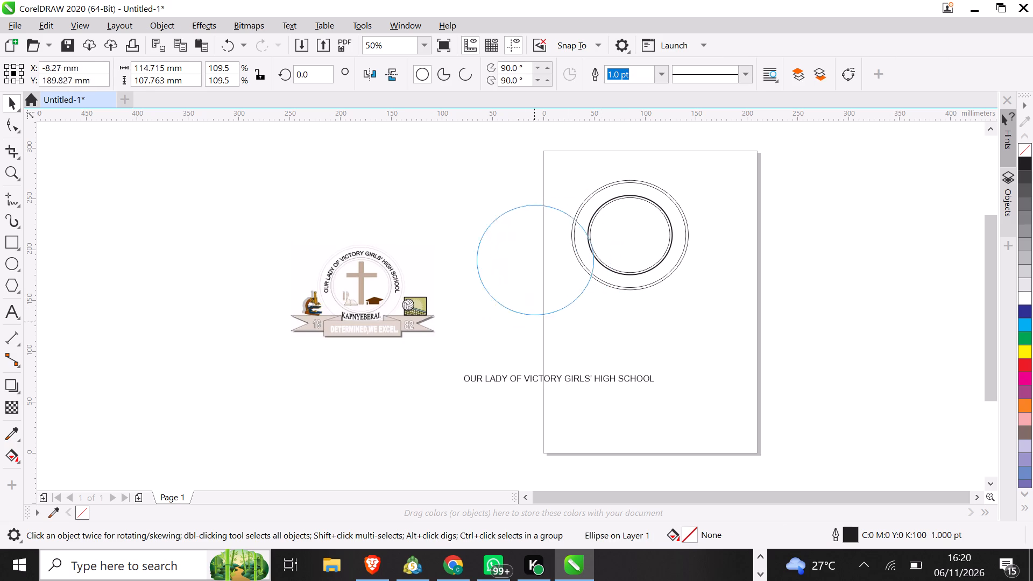
drag(520, 329, 395, 244)
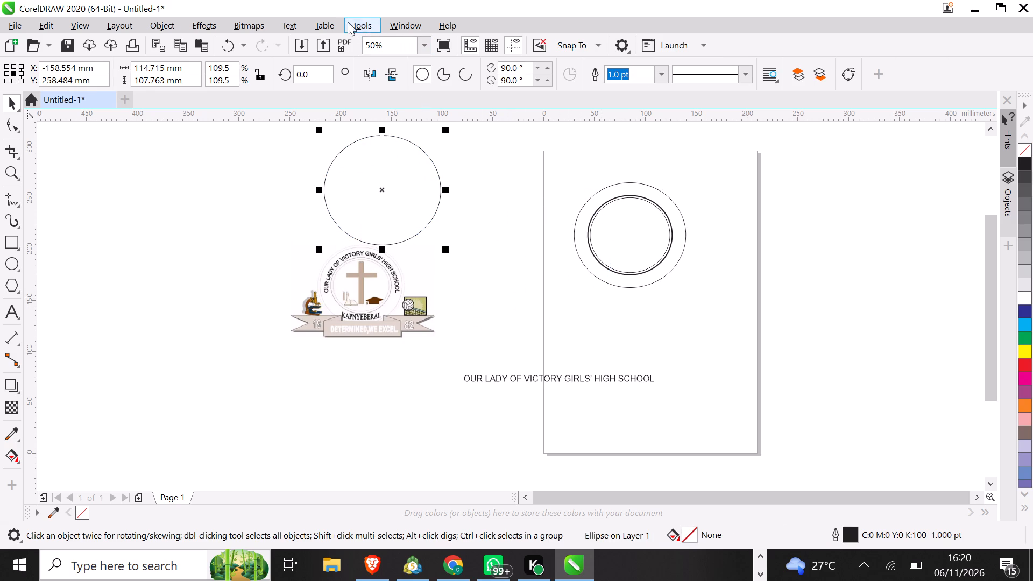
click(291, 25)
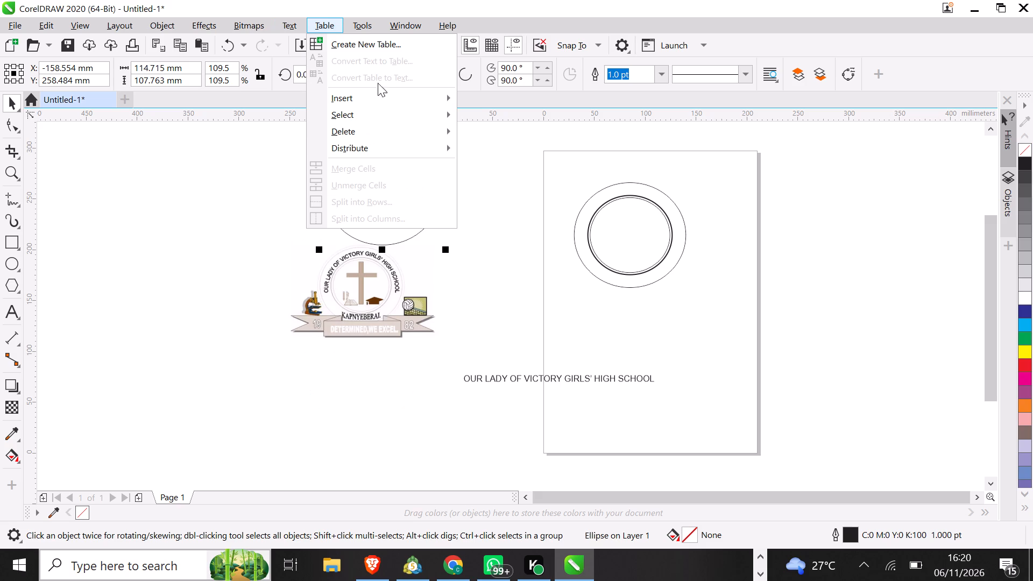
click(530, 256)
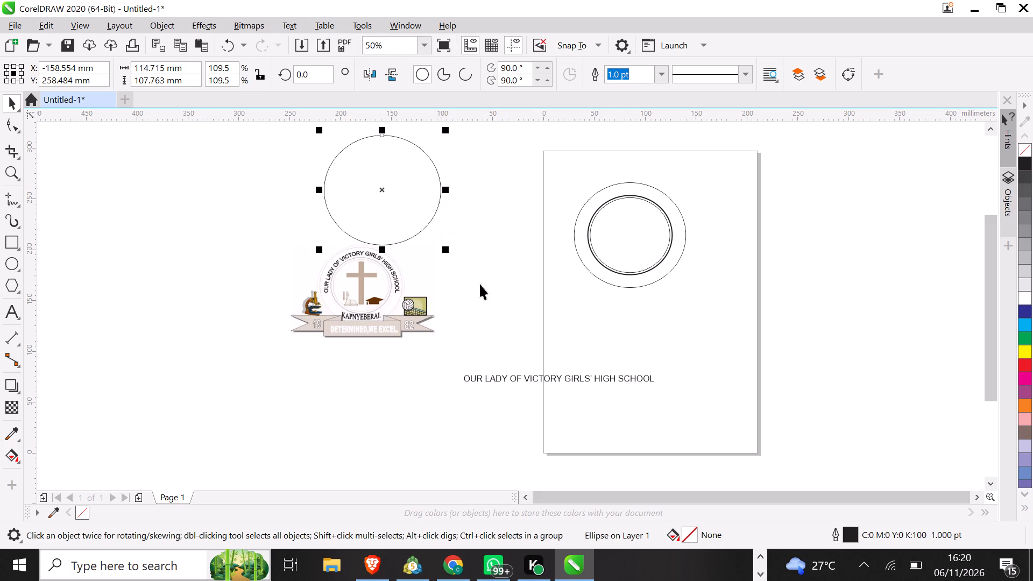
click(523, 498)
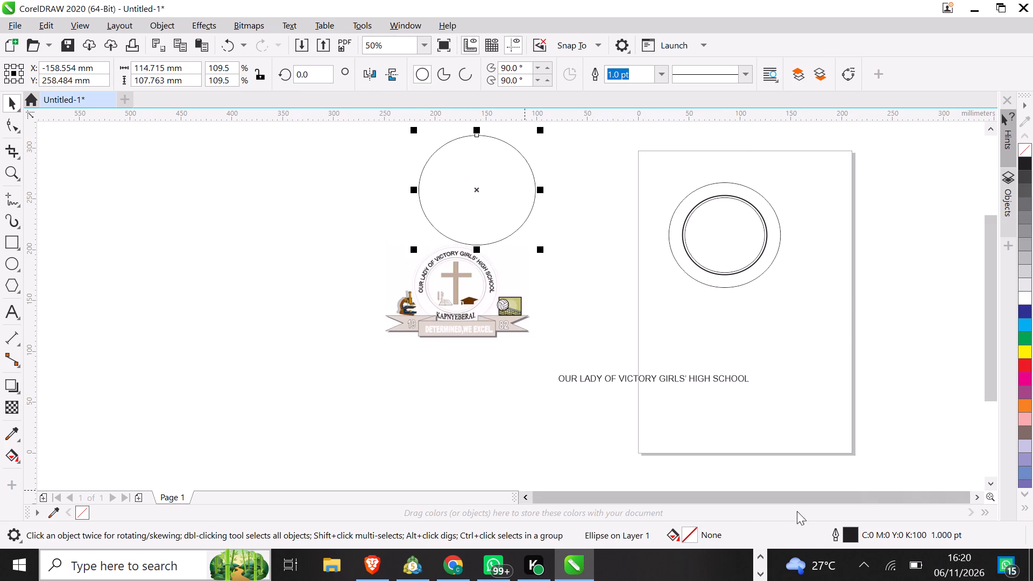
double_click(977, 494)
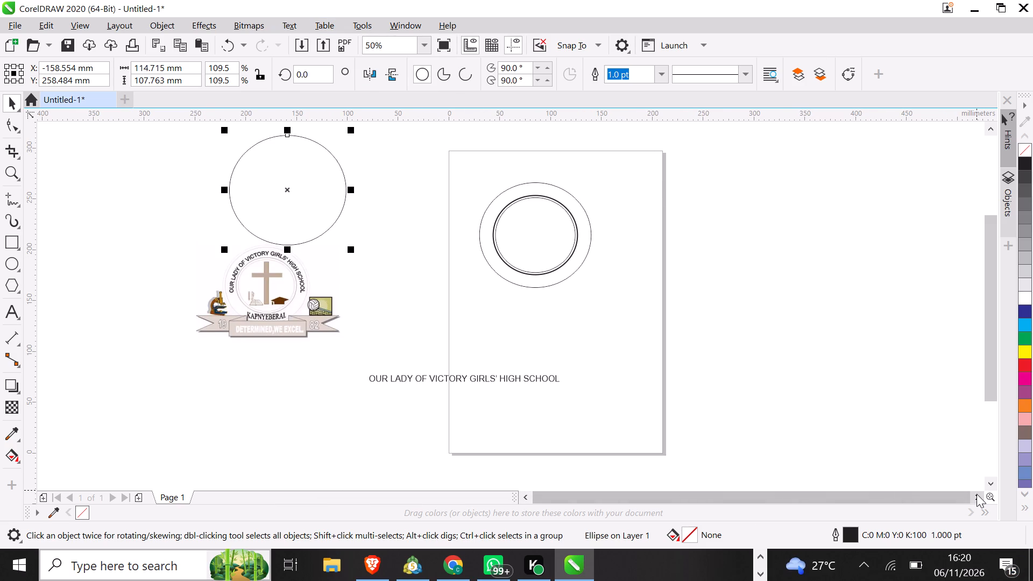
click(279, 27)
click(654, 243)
Start Fit Text to Path on the artistic text "OUR LADY OF VICTORY GIRLS' HIGH SCHOOL" below the circles.
click(518, 379)
click(288, 24)
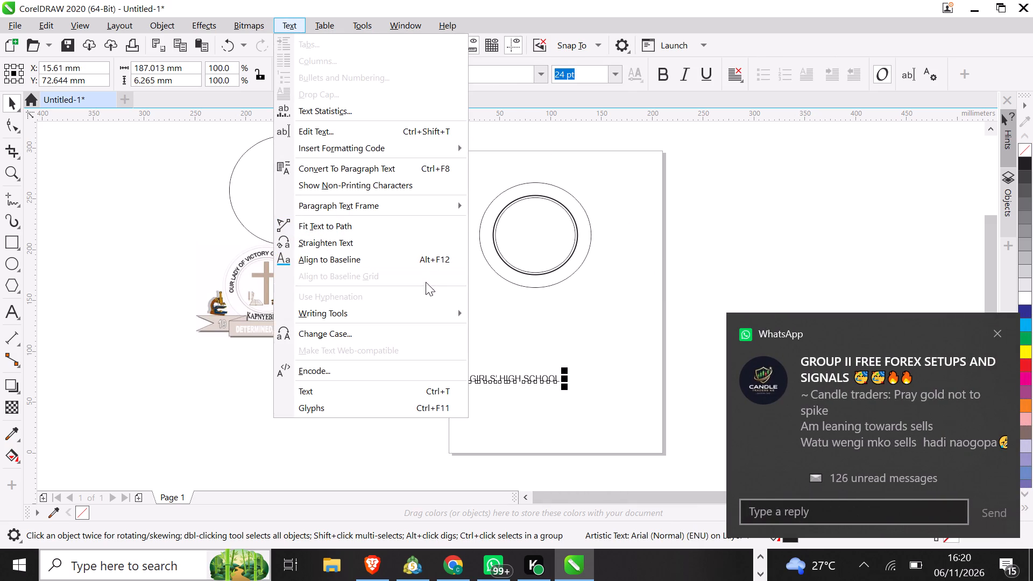
click(412, 230)
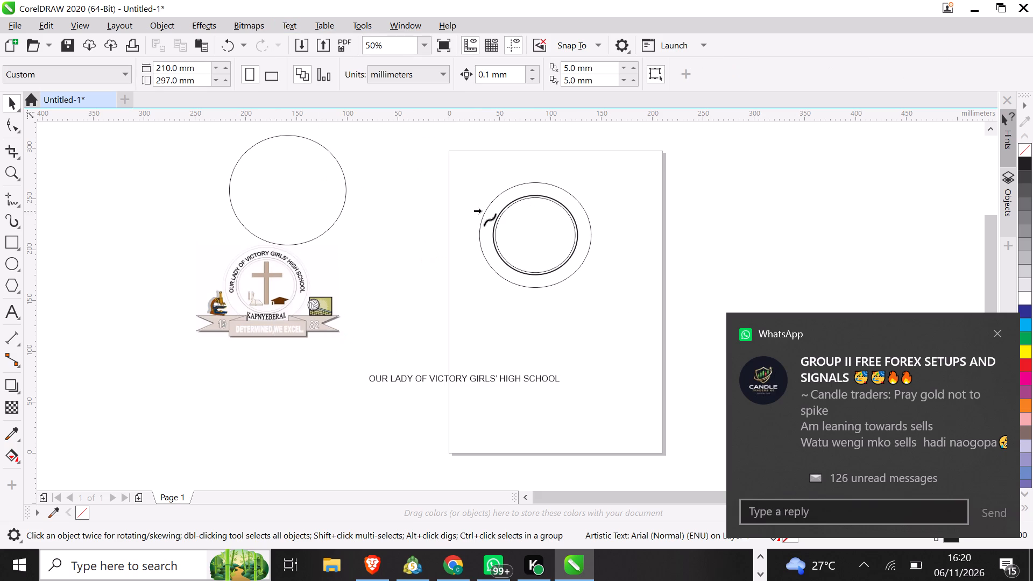
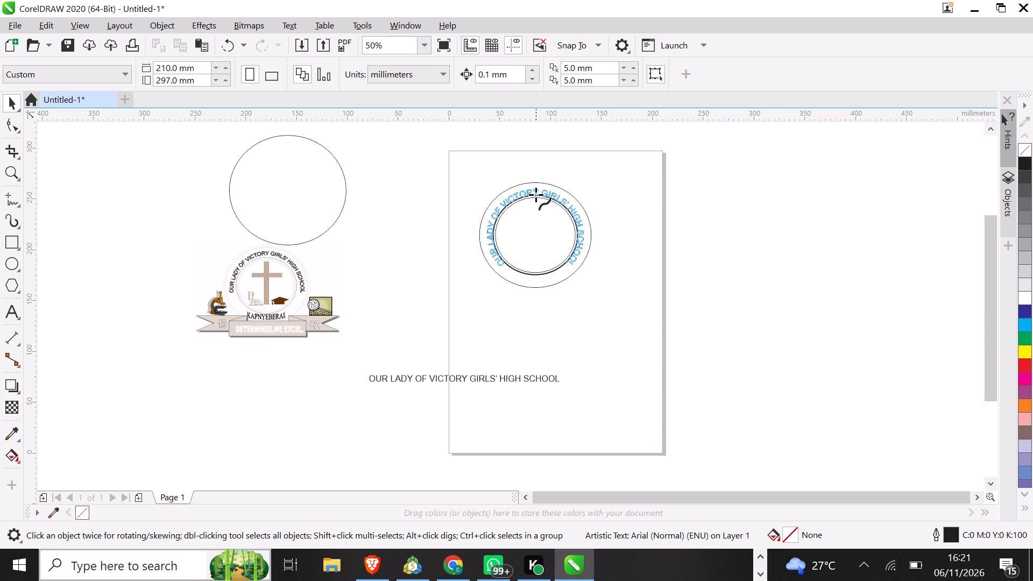
Fit the "OUR LADY OF VICTORY GIRLS' HIGH SCHOOL" text to the top of the larger ellipse in the inner ring pair.
click(536, 194)
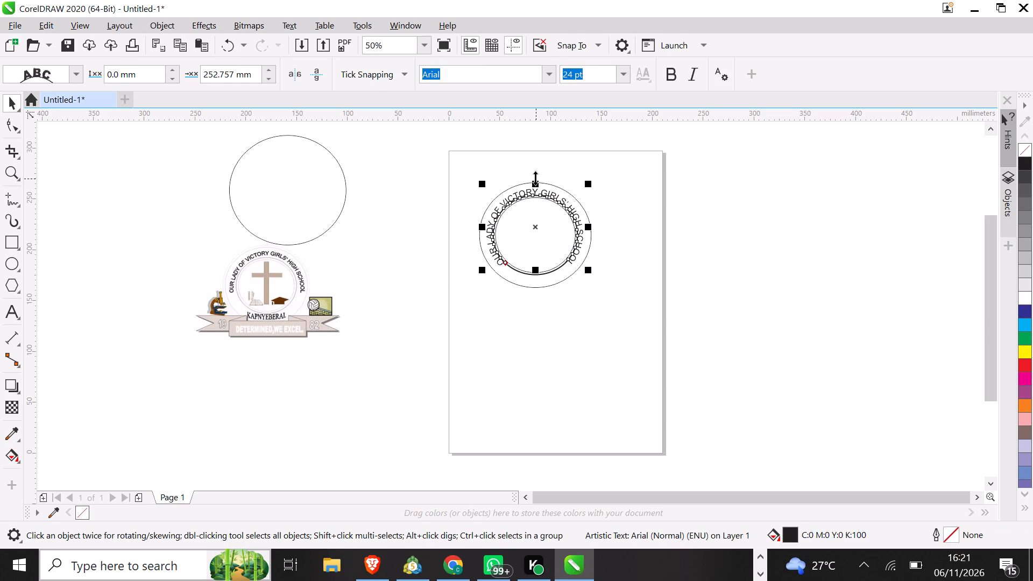
Stretch the curved school name vertically to about 39.4 pt so it fills the band between the rings.
drag(535, 178, 536, 153)
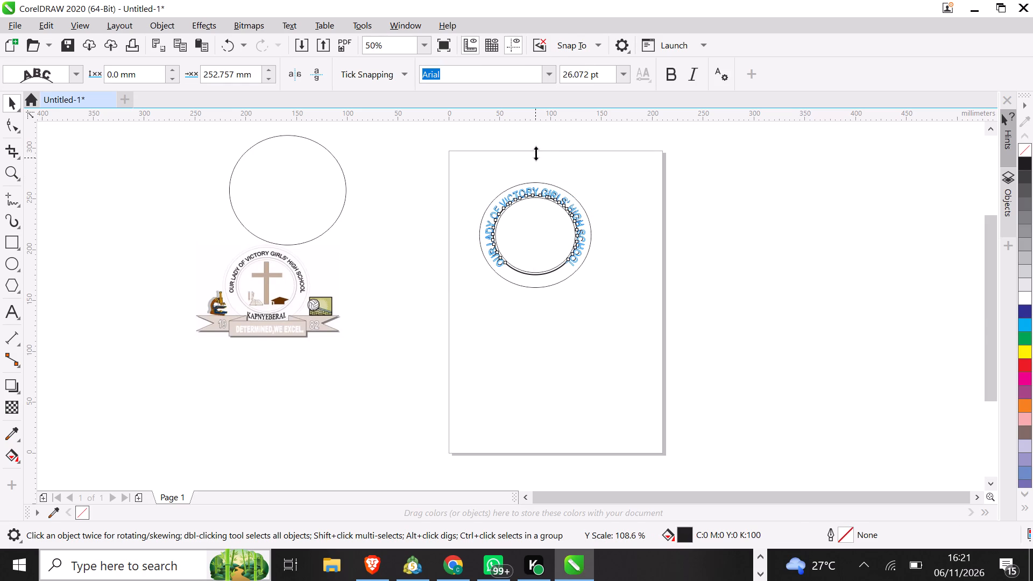
drag(536, 153, 540, 129)
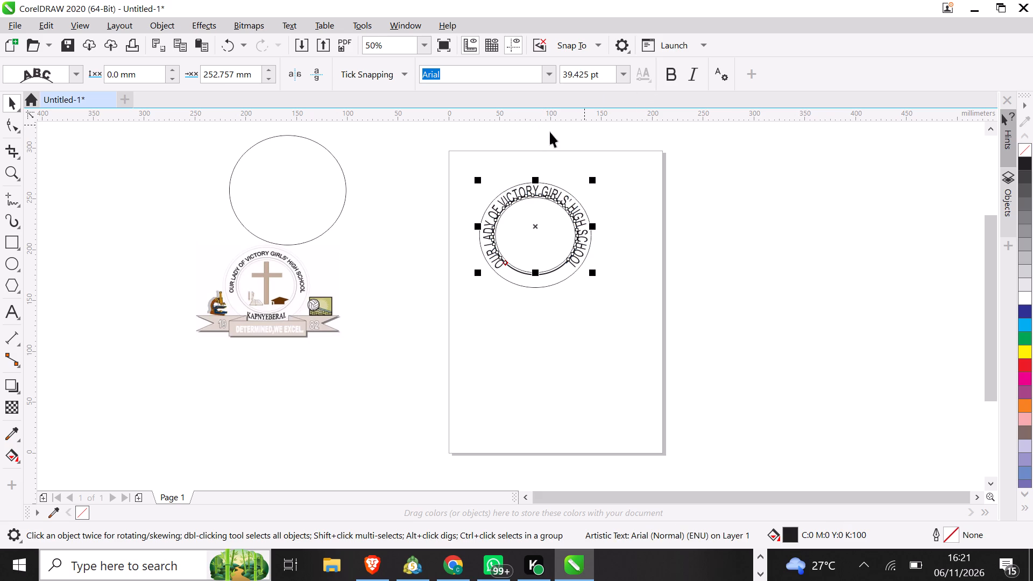
Make the whole curved school name bold.
key(ctrl+a)
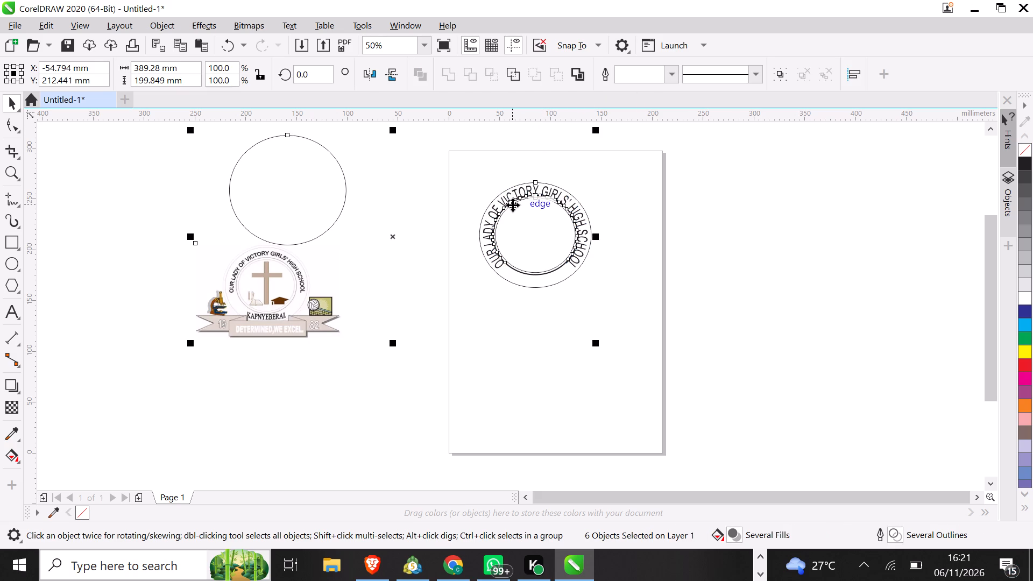
click(734, 287)
double_click(577, 210)
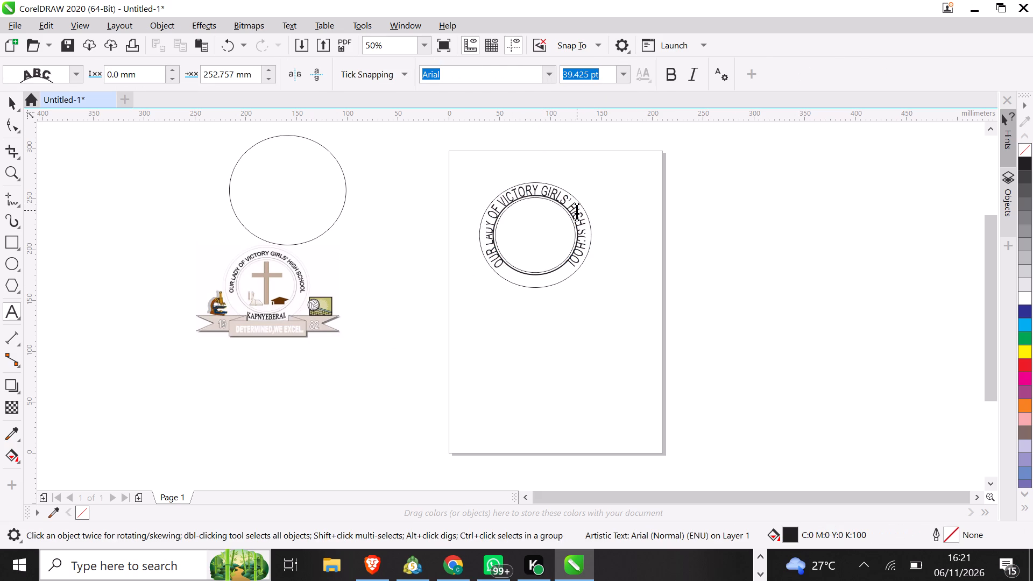
key(ctrl+a)
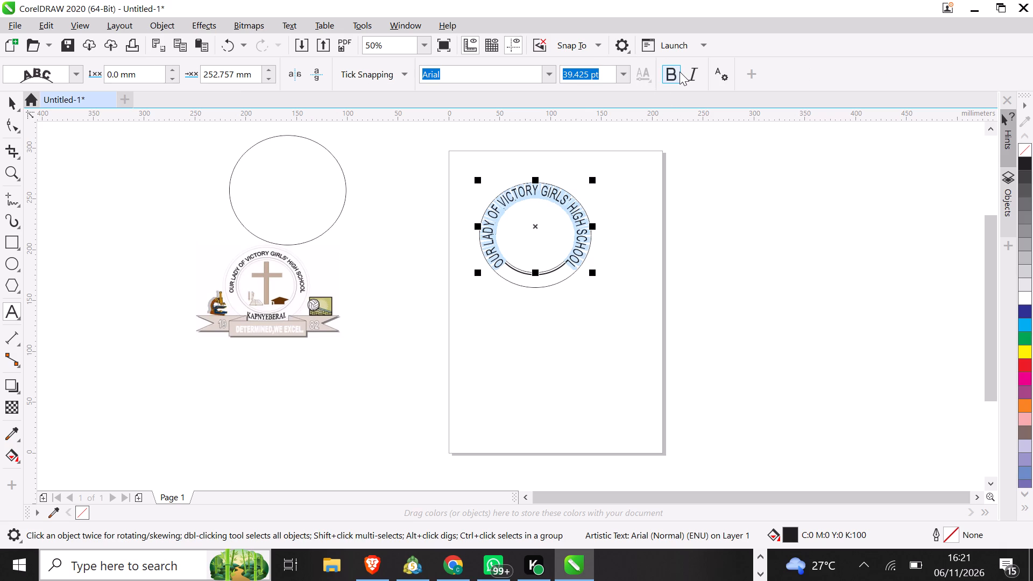
click(680, 72)
click(661, 285)
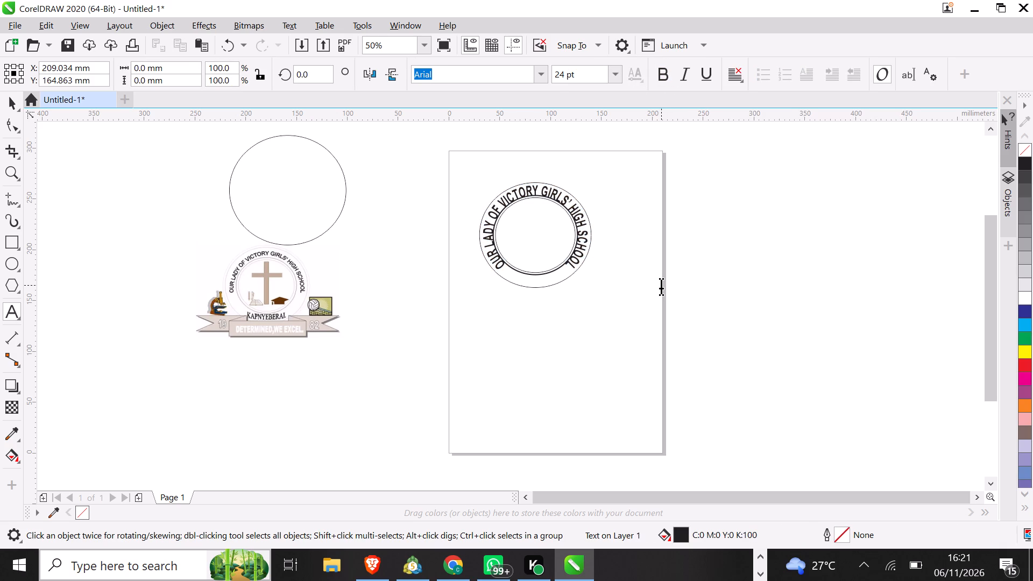
Slide the curved school name along its ring to an offset of about 1.7 mm.
click(493, 261)
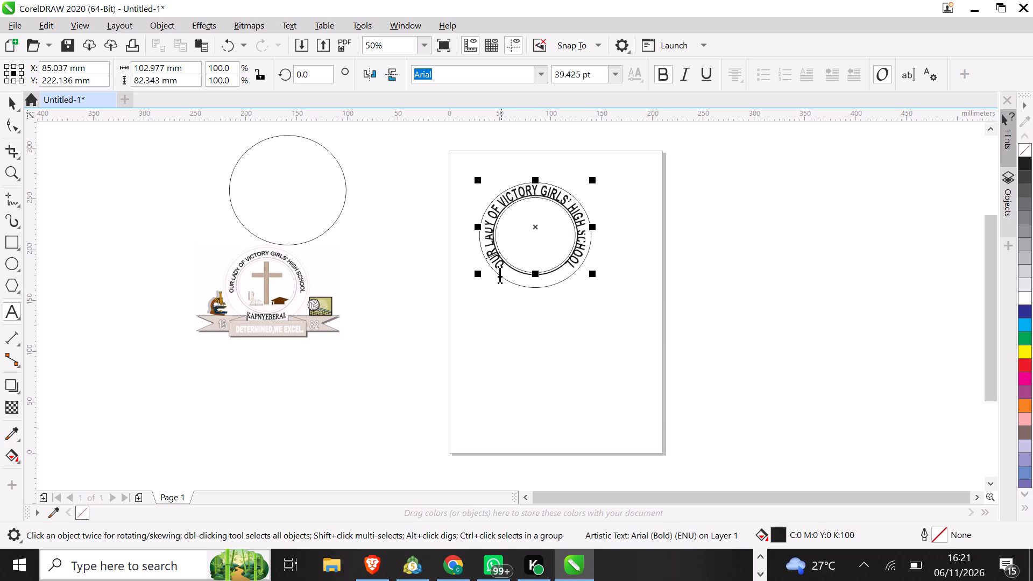
click(13, 107)
click(113, 103)
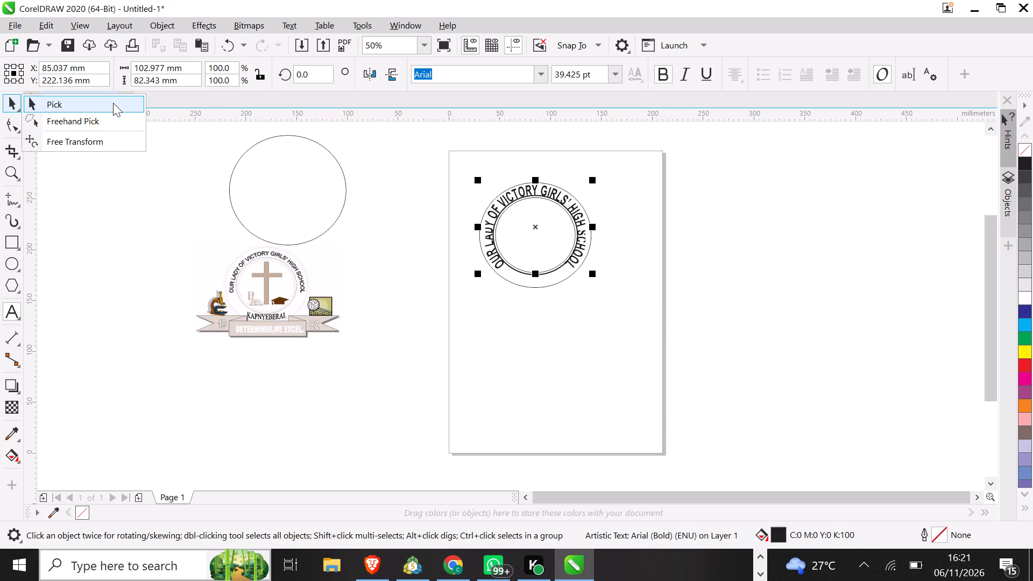
click(505, 264)
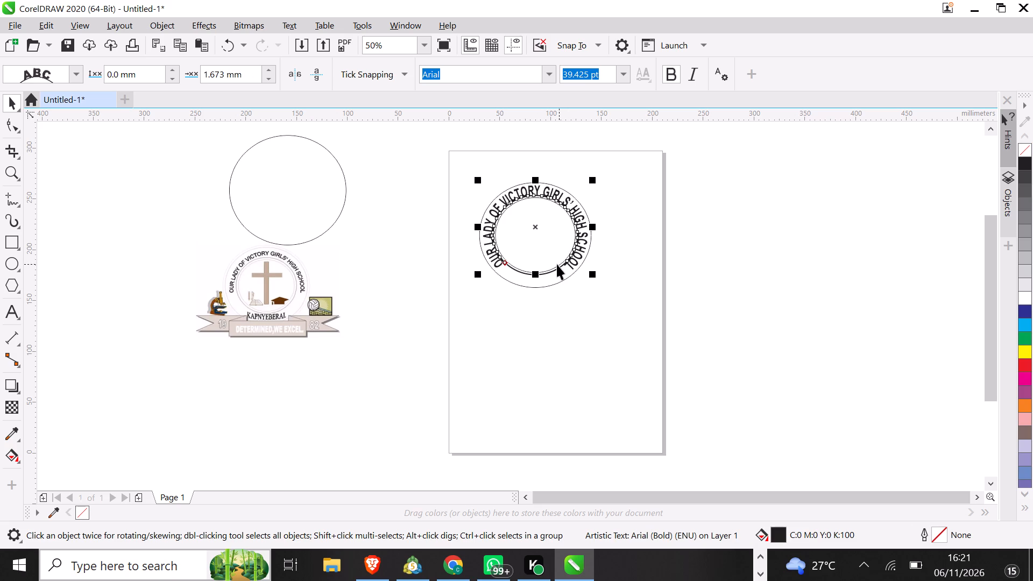
Reduce the curved school name's height to about 37 pt, narrow it to about 84.5% width, and clear the selection.
drag(538, 274, 536, 267)
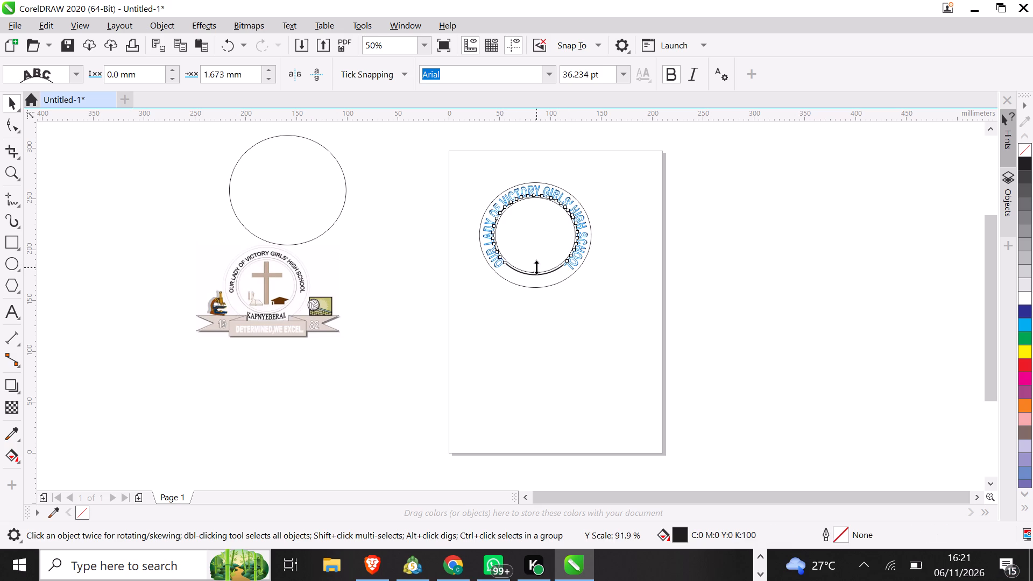
drag(536, 267, 536, 269)
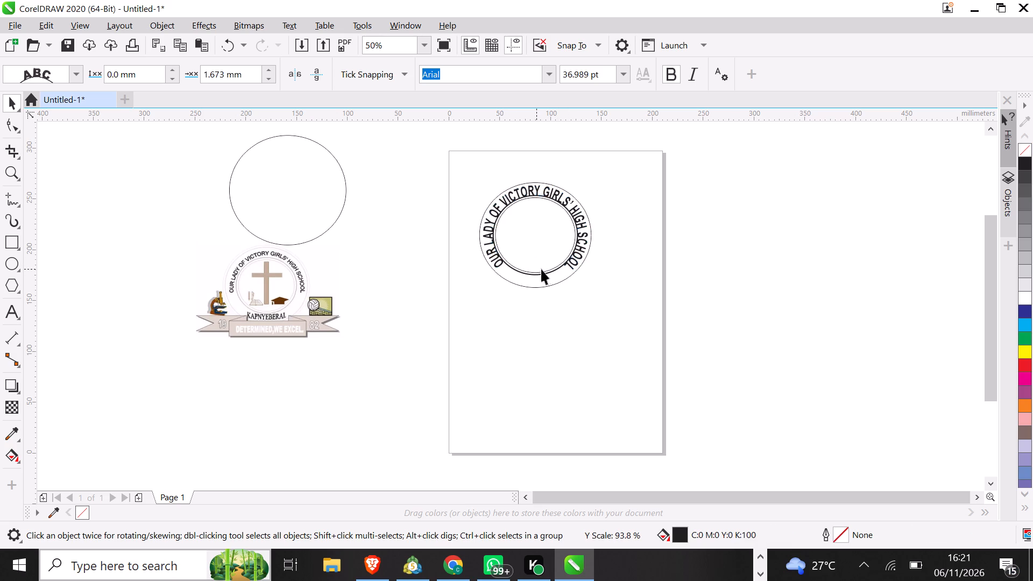
drag(592, 229, 608, 228)
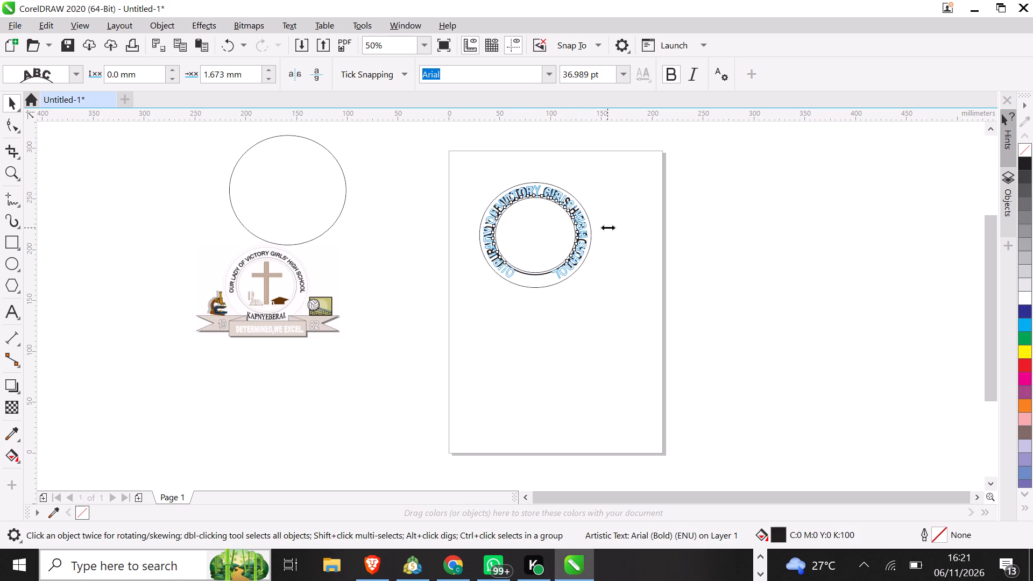
drag(608, 228, 532, 242)
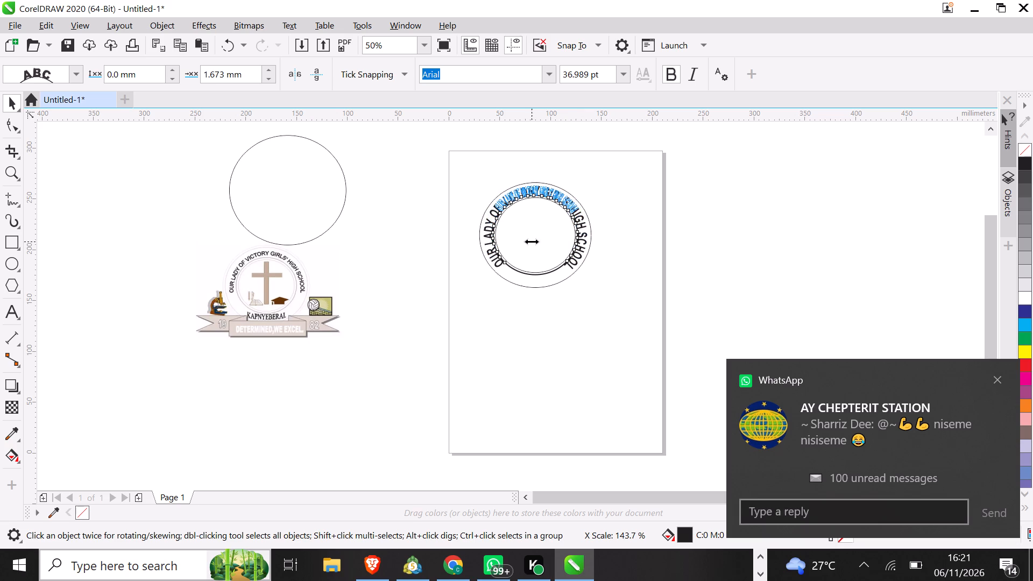
drag(532, 242, 566, 263)
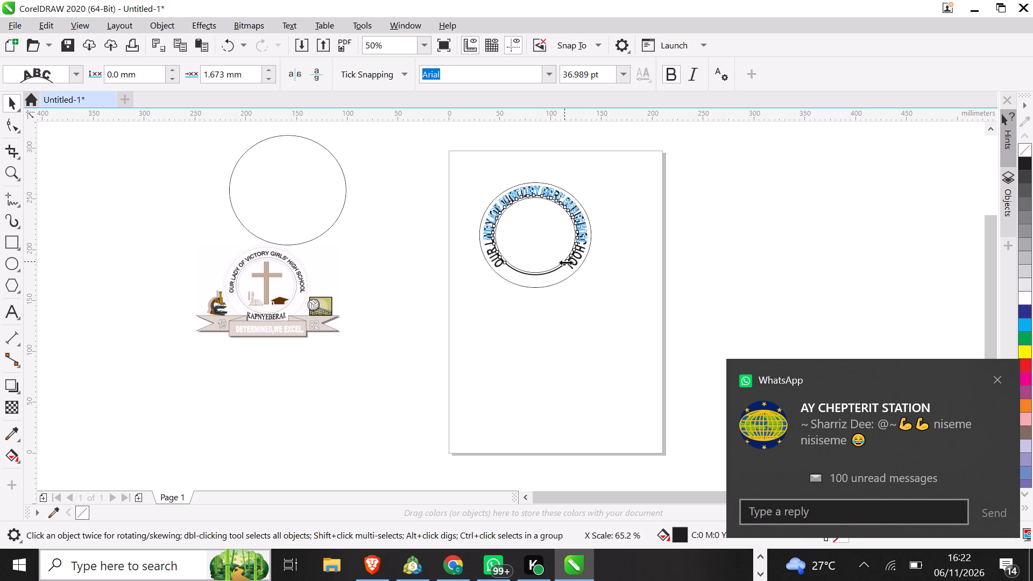
drag(566, 263, 576, 269)
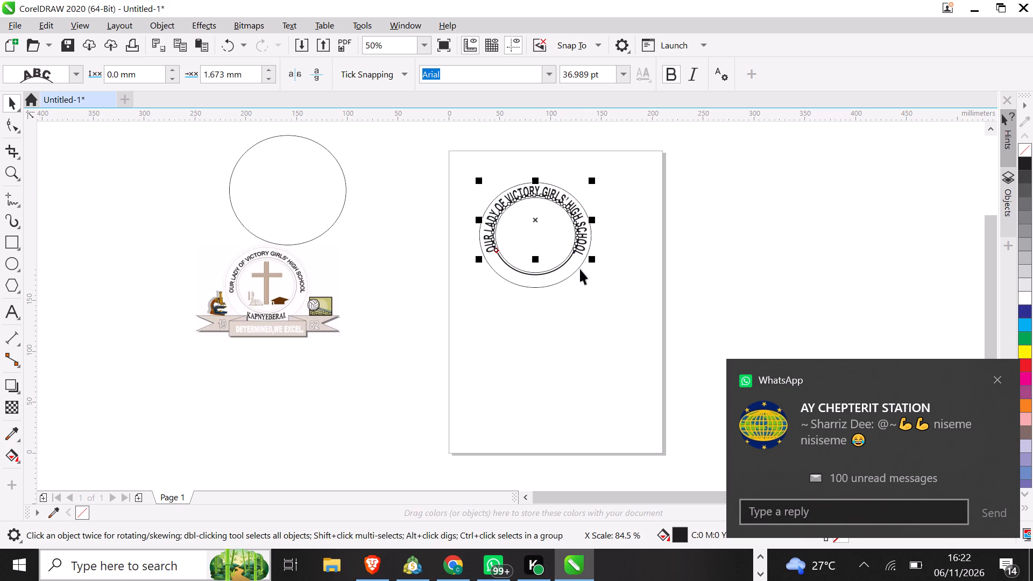
click(606, 274)
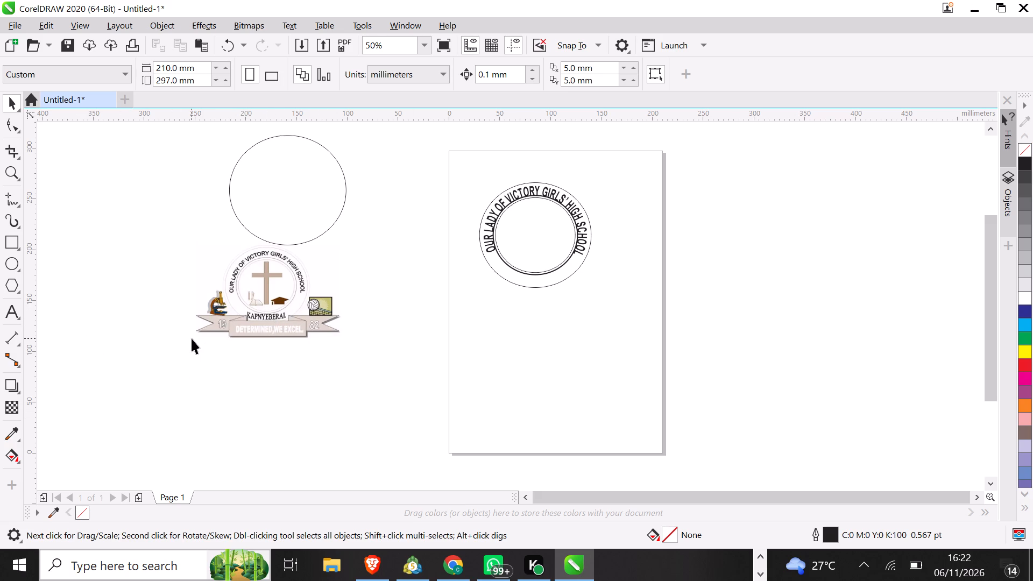
Add the artistic text "KAPNYEBERAI" in bold on the empty area below the reference logo.
click(18, 317)
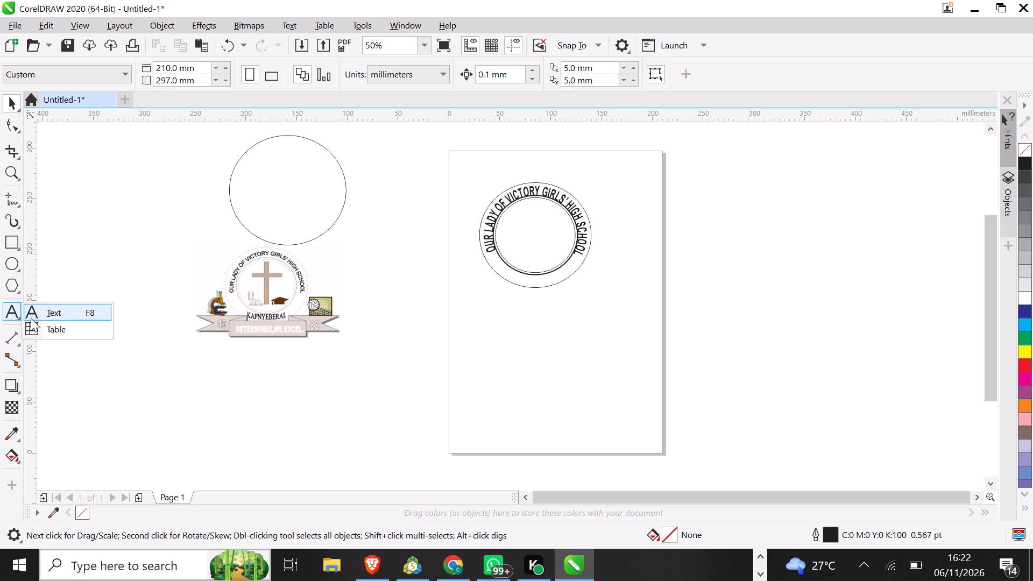
click(41, 316)
click(308, 419)
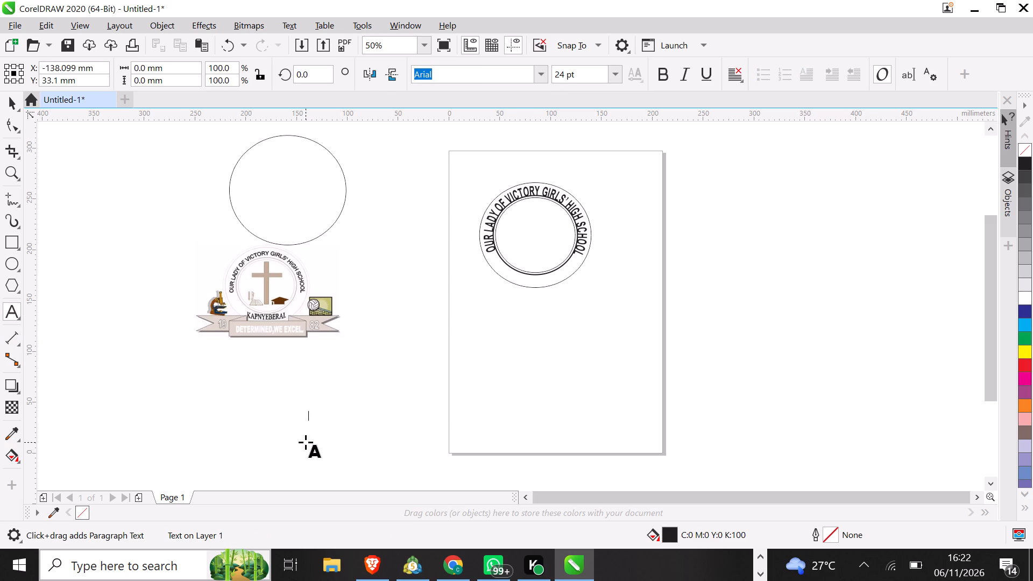
text(KA)
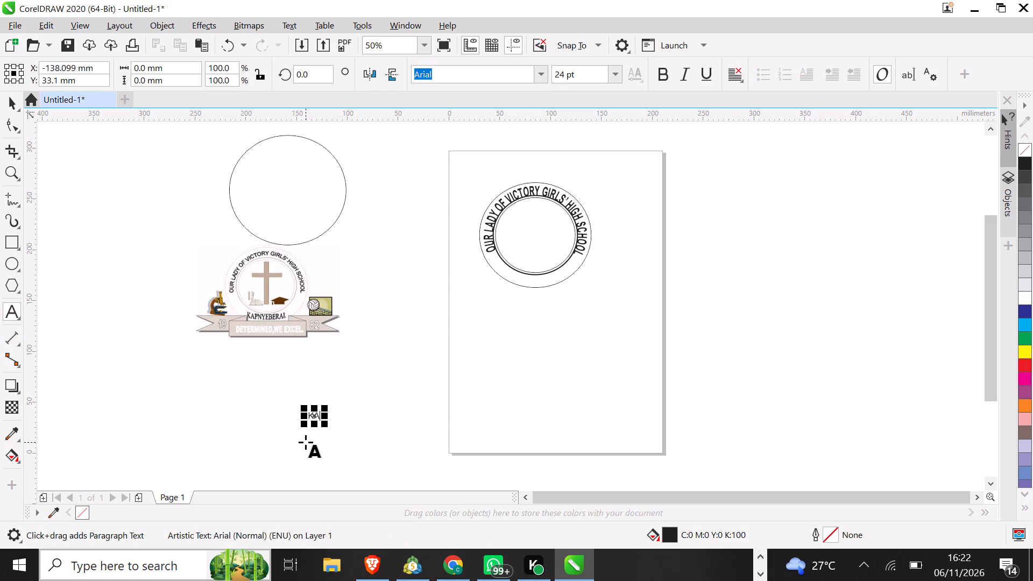
key(p)
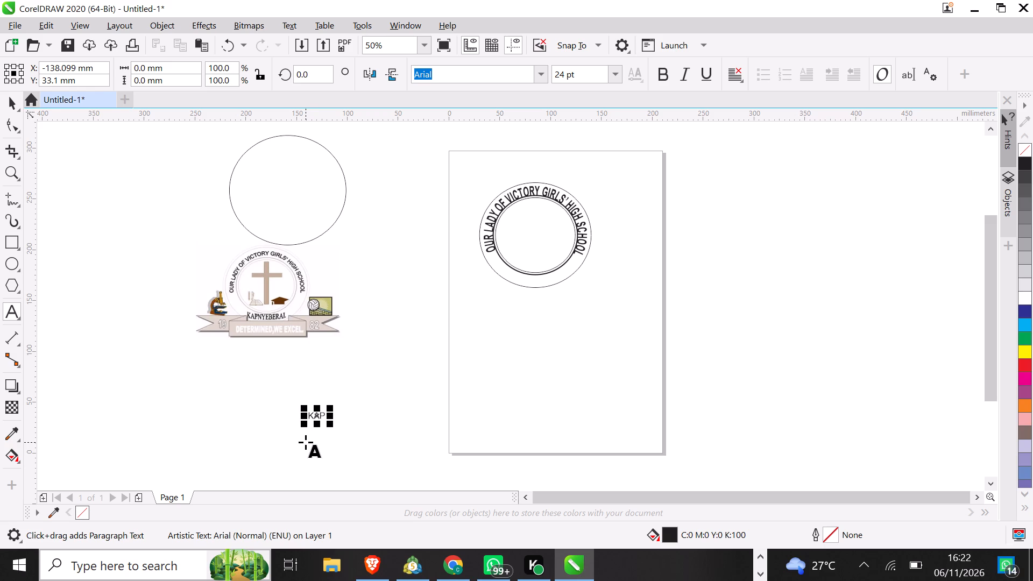
key(n)
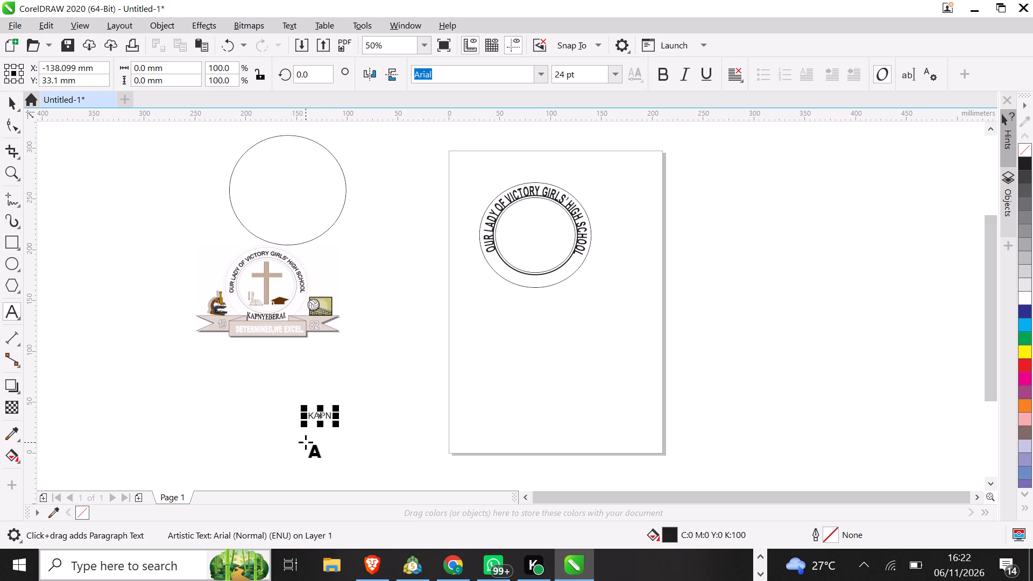
text(YE)
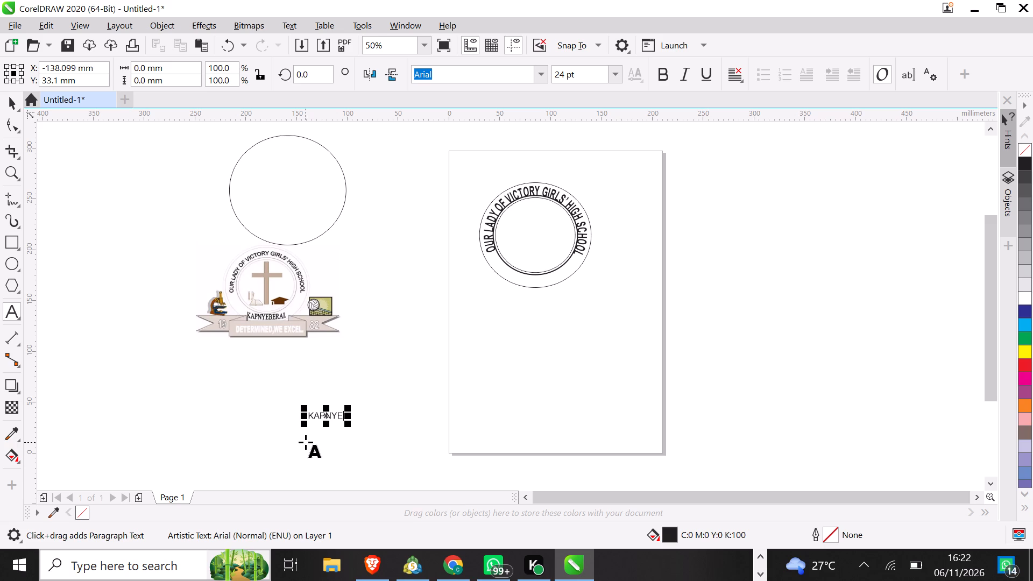
text(BER)
text(AI)
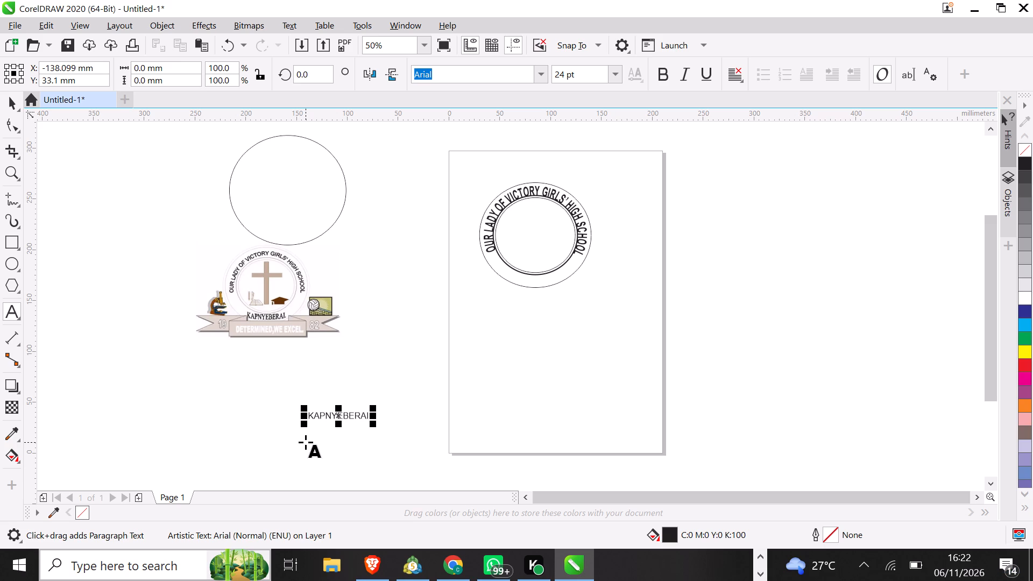
key(ctrl+a)
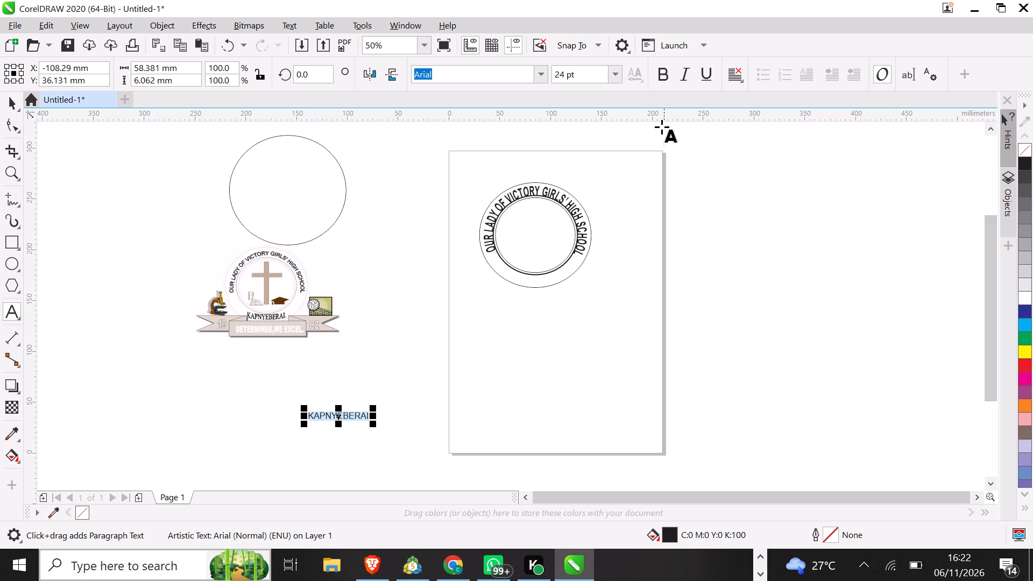
click(666, 77)
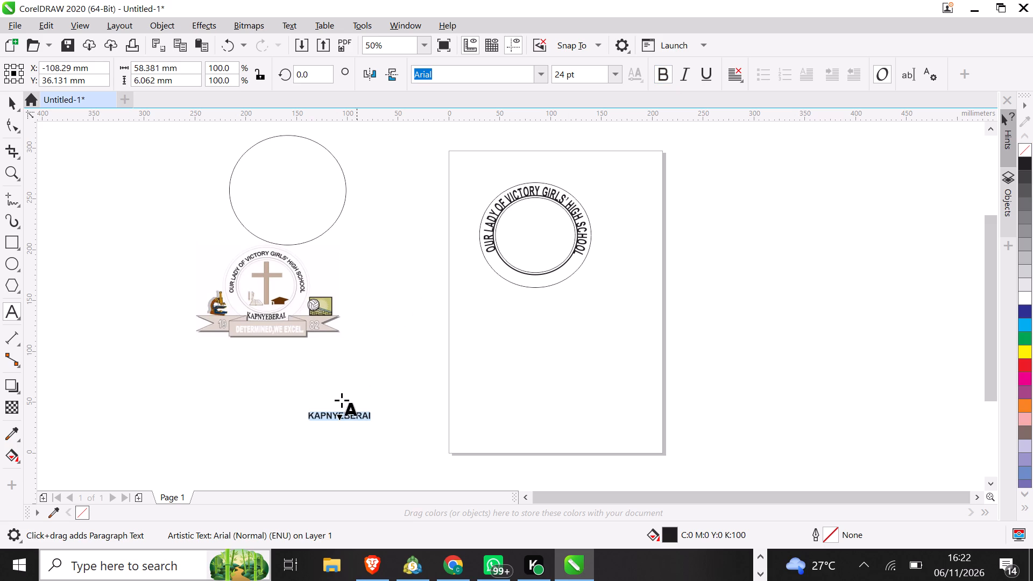
Move the "KAPNYEBERAI" text onto the page, just below the concentric rings.
drag(336, 415, 536, 278)
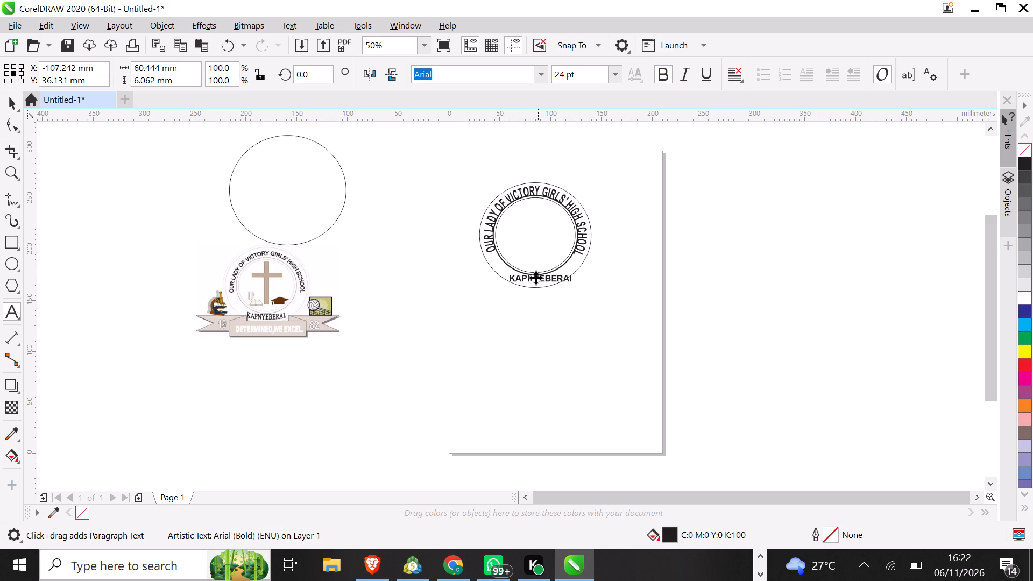
drag(536, 278, 525, 325)
Add the artistic text "DETERMINED, WE EXCEL" in bold on the empty area below and beside the page's lower edge.
click(329, 480)
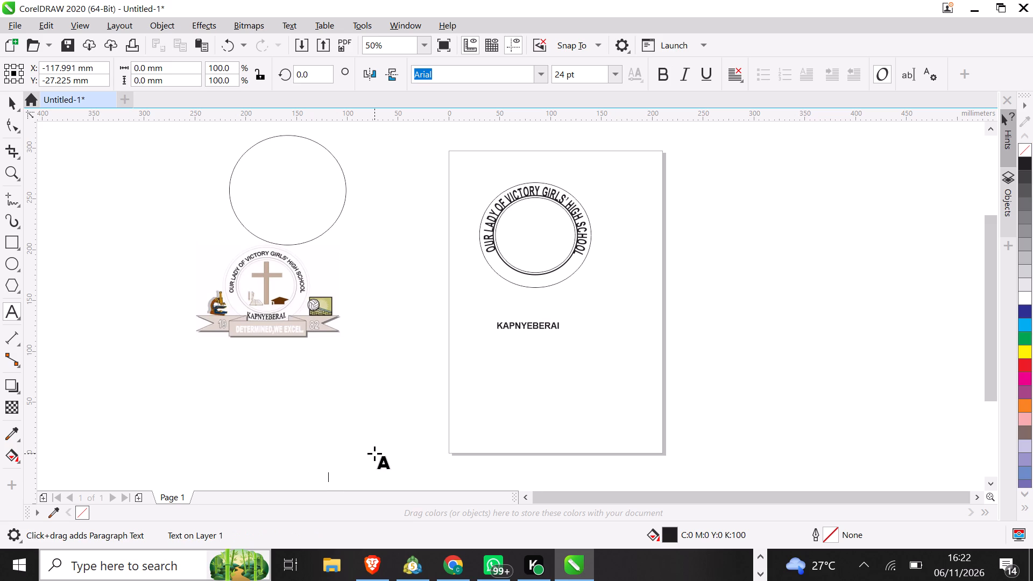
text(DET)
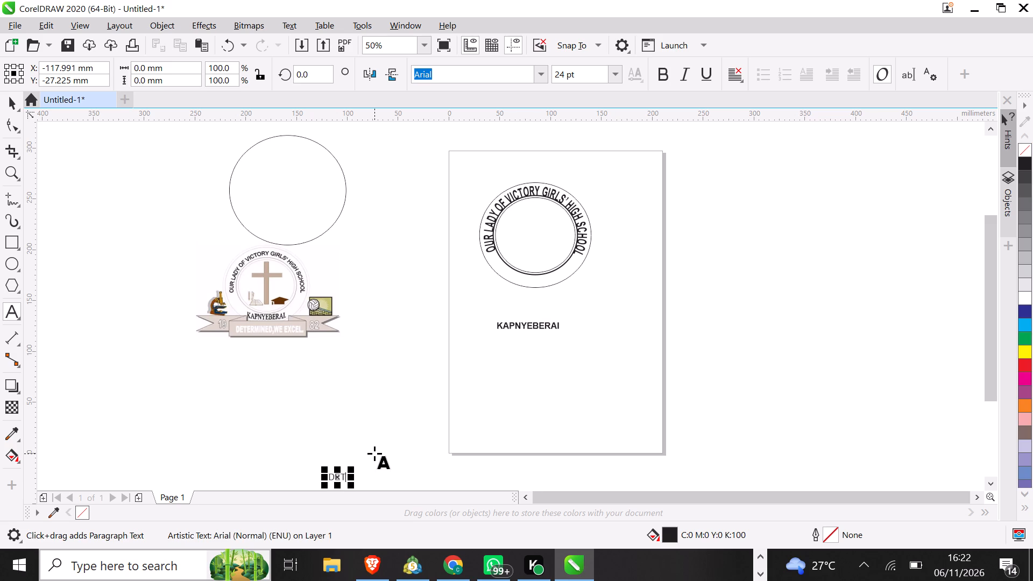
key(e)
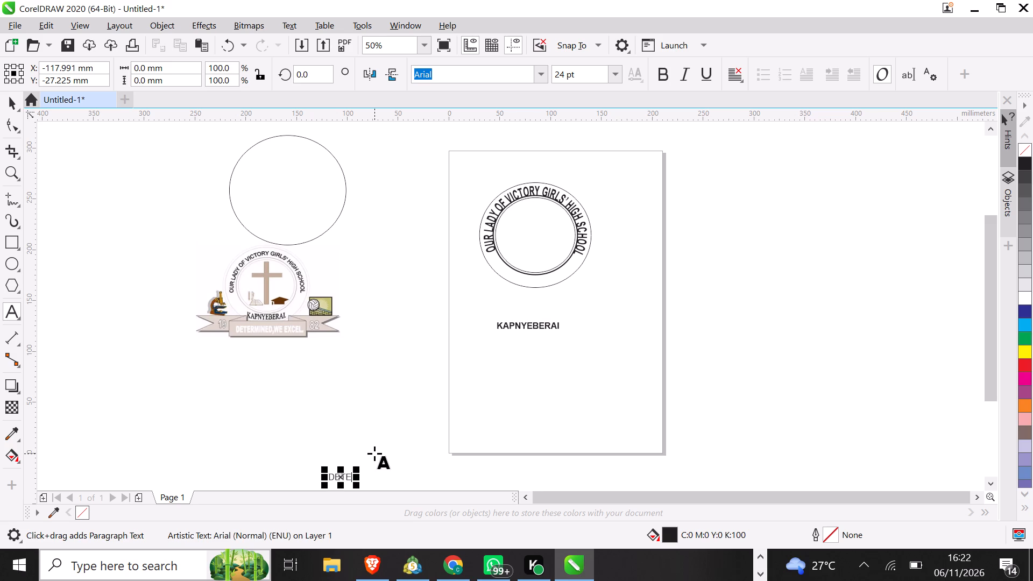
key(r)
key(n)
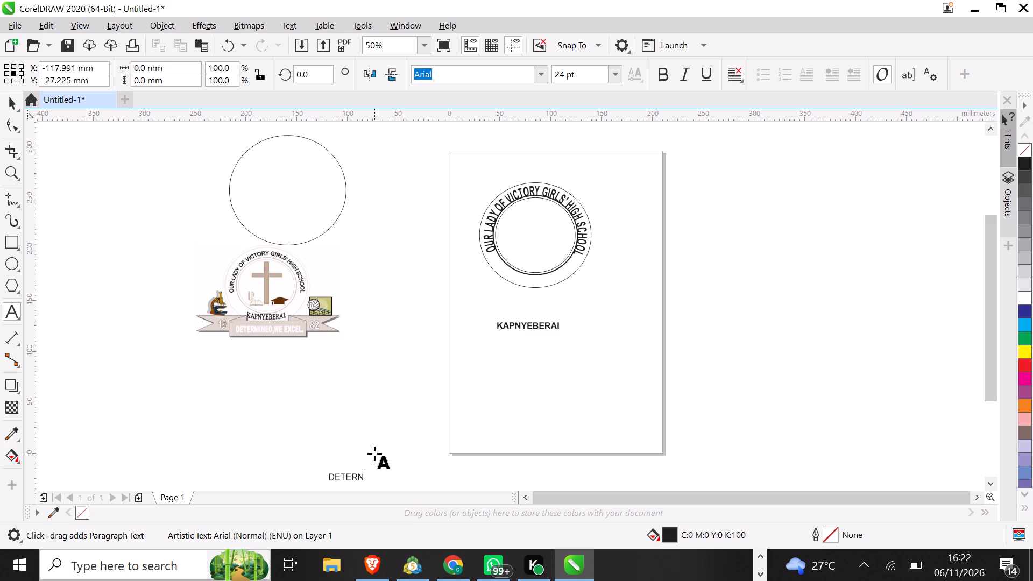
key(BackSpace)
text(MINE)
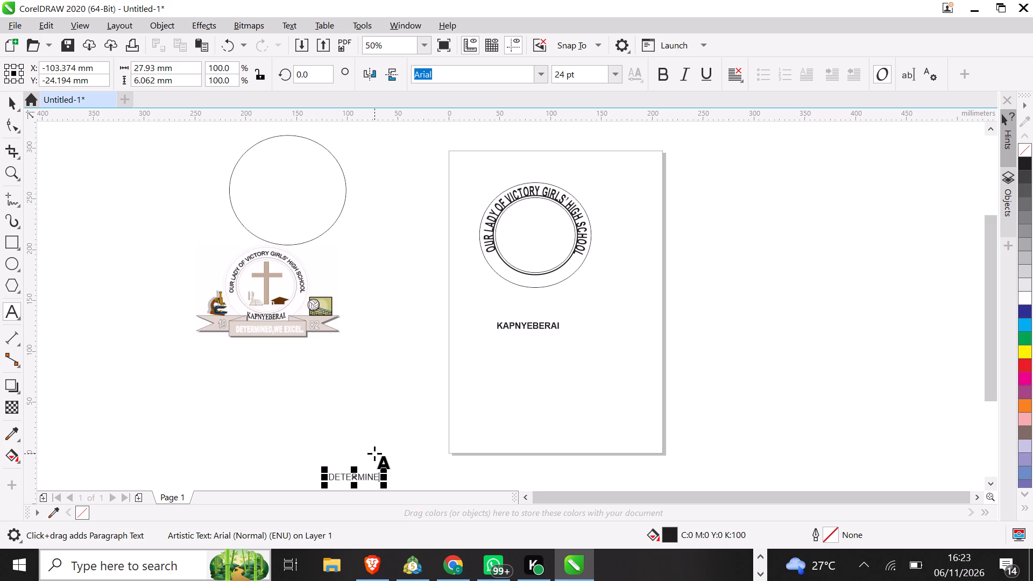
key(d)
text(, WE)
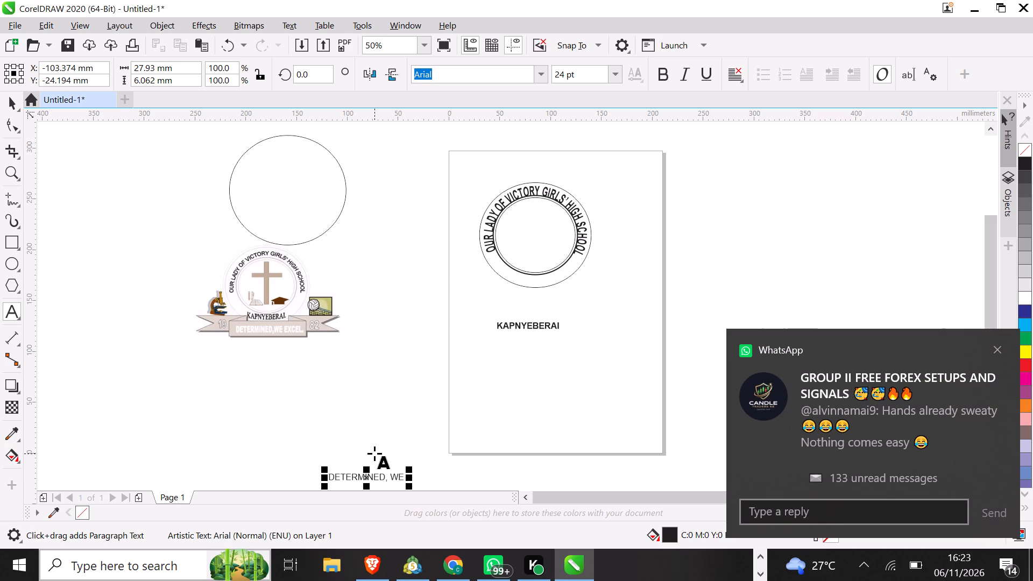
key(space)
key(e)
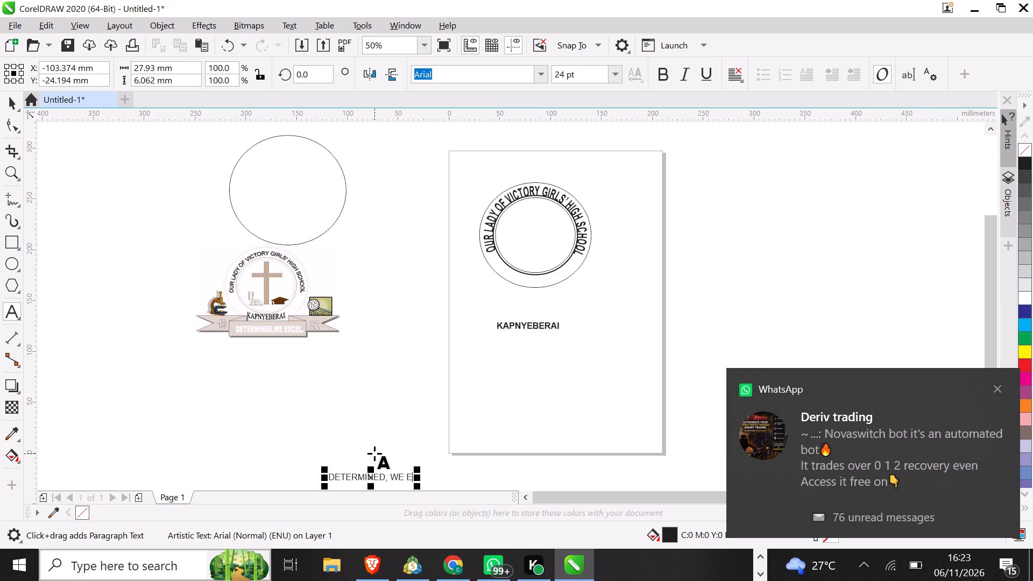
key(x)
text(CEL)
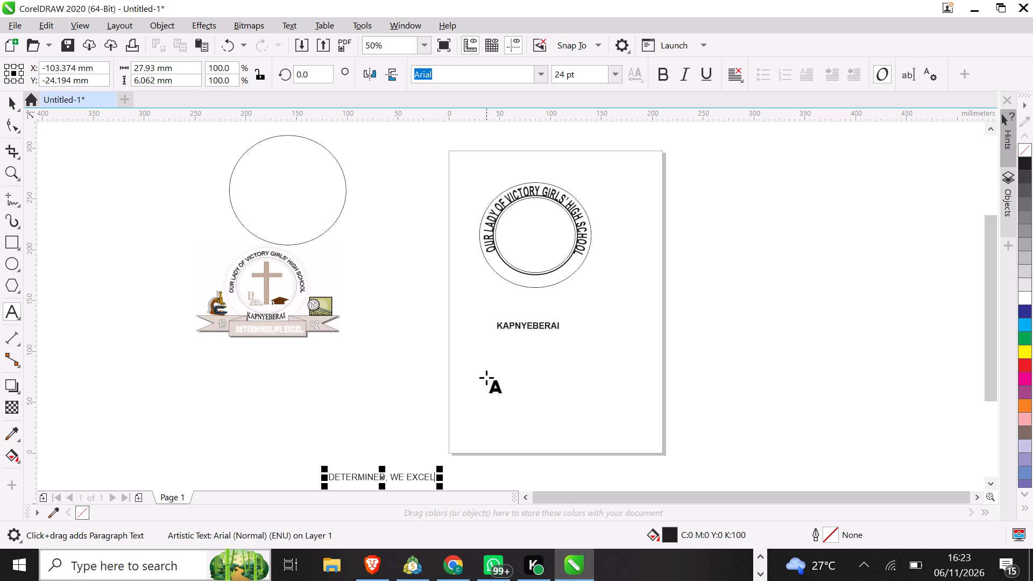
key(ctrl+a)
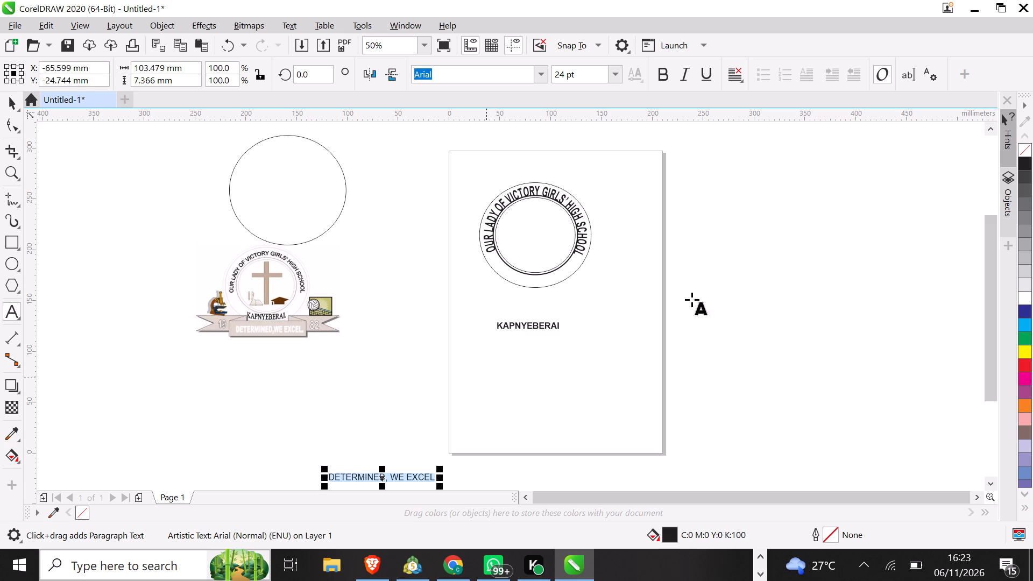
click(665, 76)
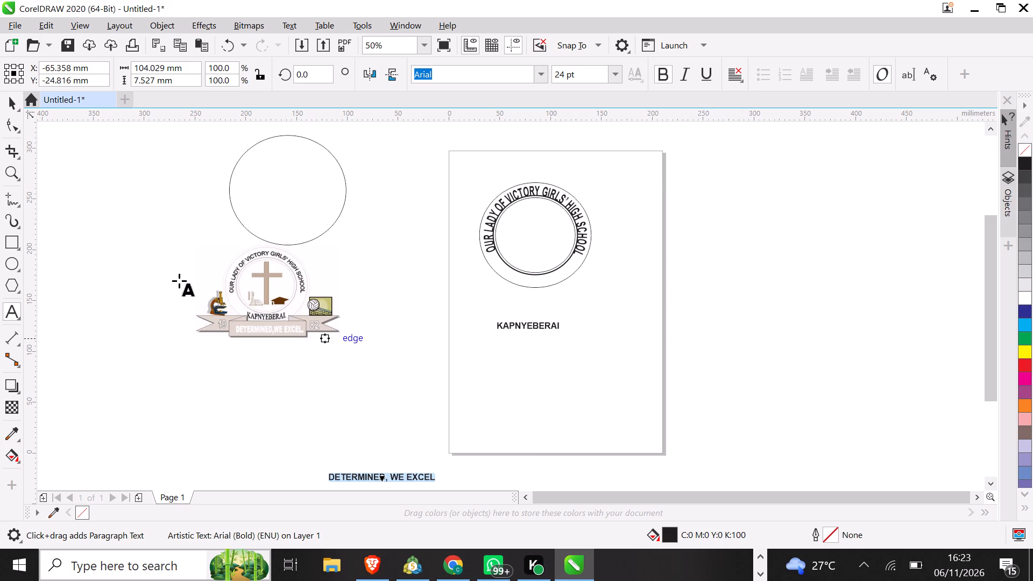
Draw a rectangle about 79 by 18 mm just below the rings and move it to the lower part of the page.
click(8, 245)
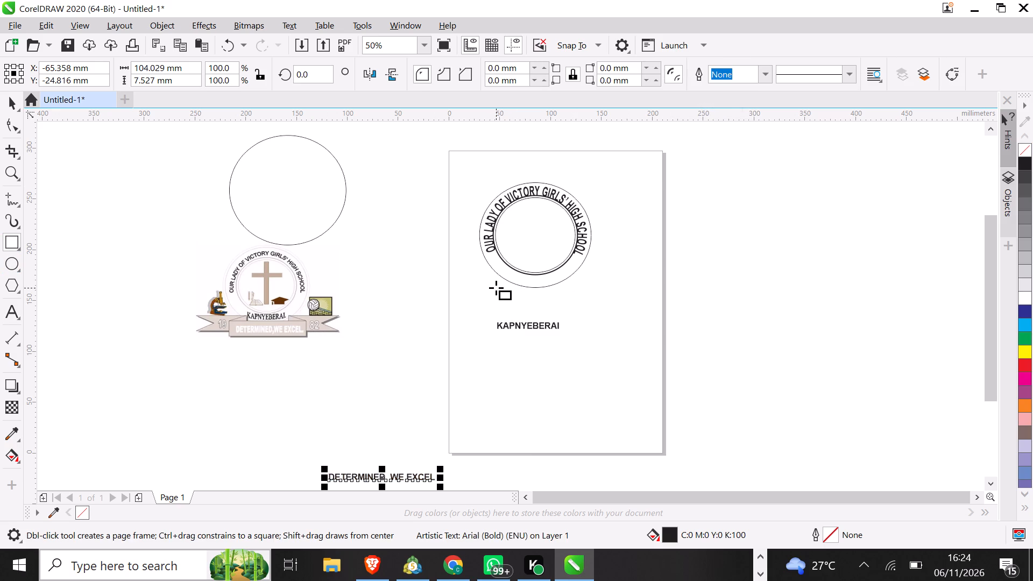
drag(499, 286, 515, 296)
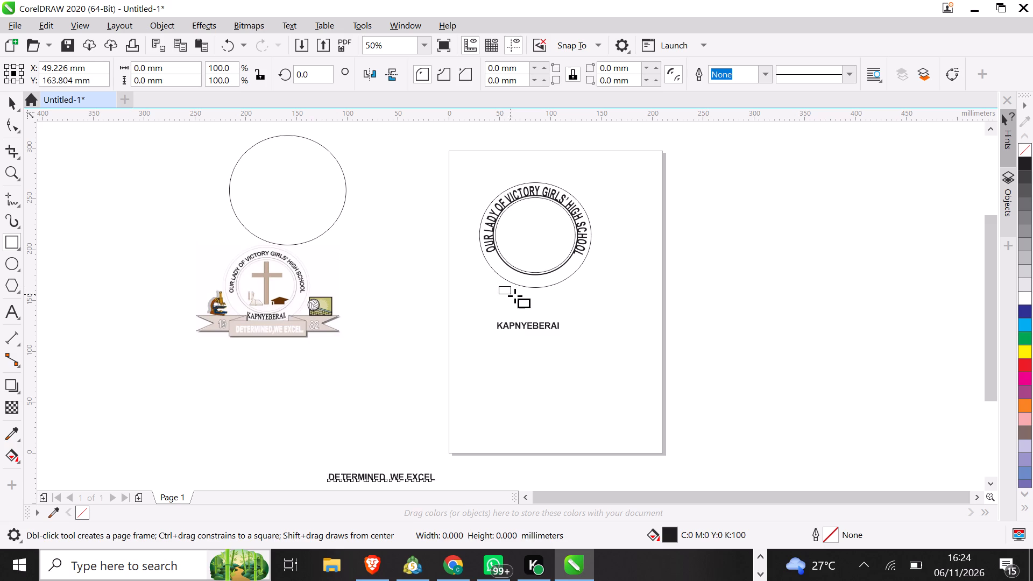
drag(515, 296, 578, 306)
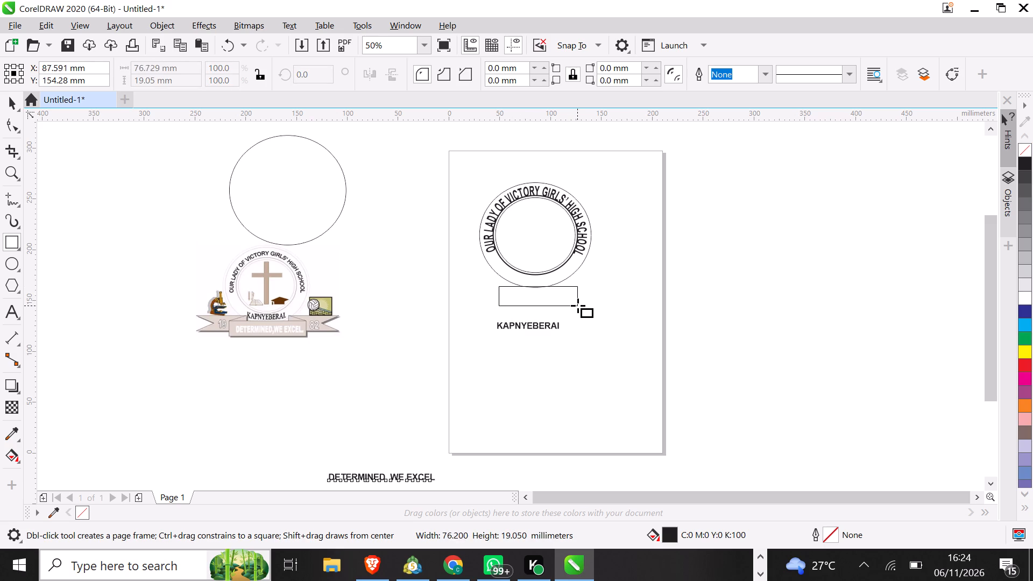
drag(578, 306, 582, 303)
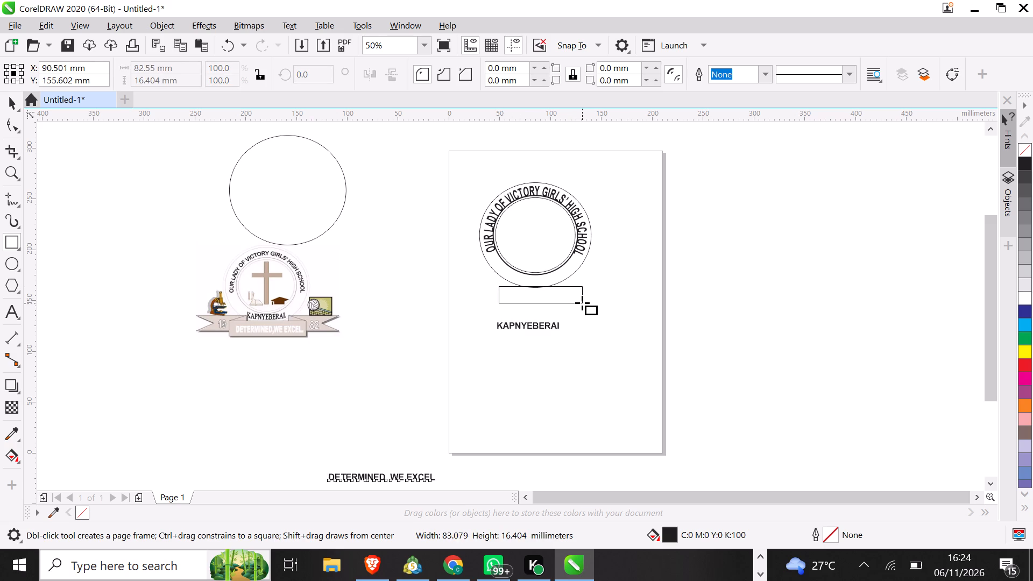
drag(582, 303, 579, 304)
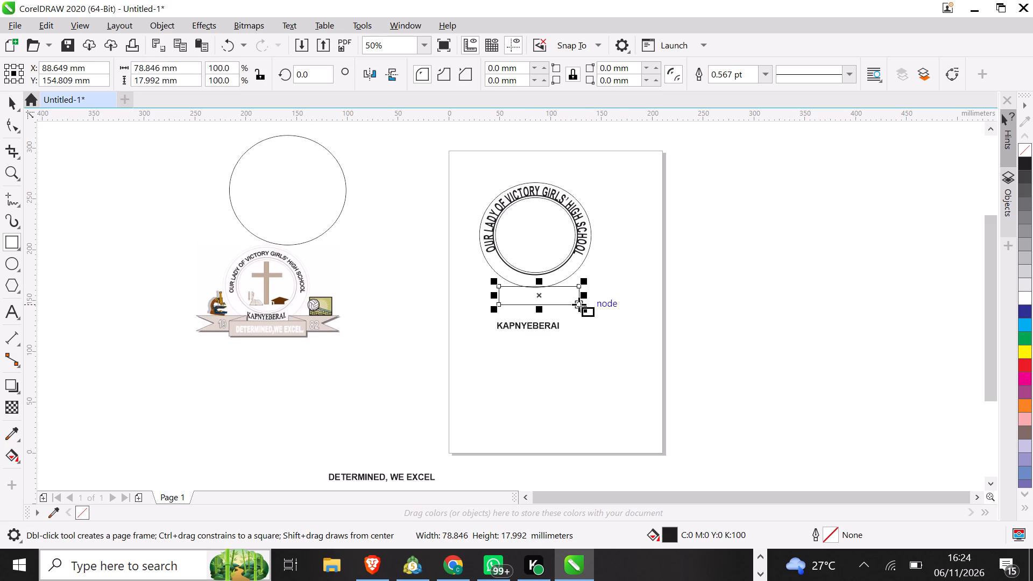
click(13, 101)
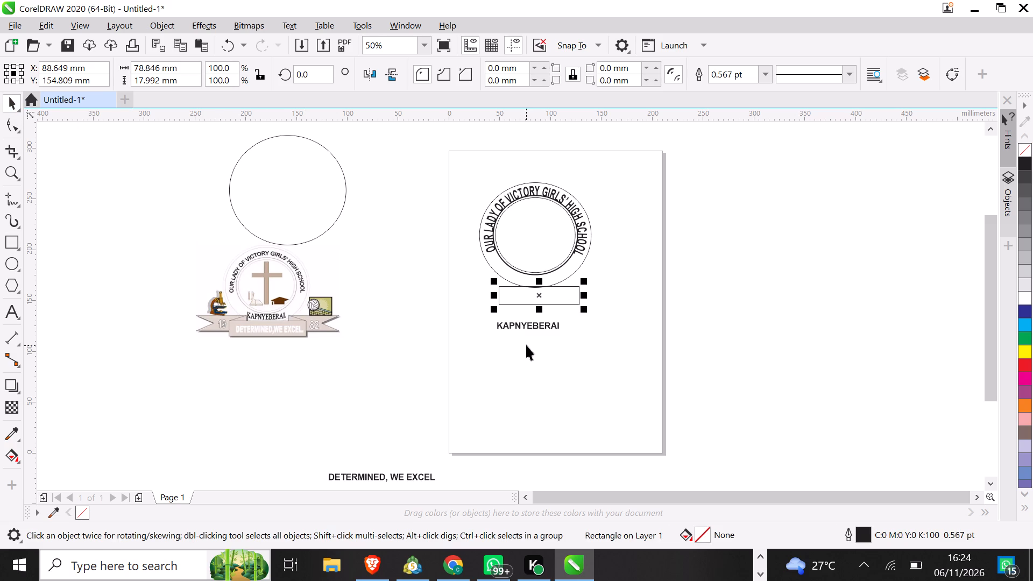
drag(542, 302, 578, 388)
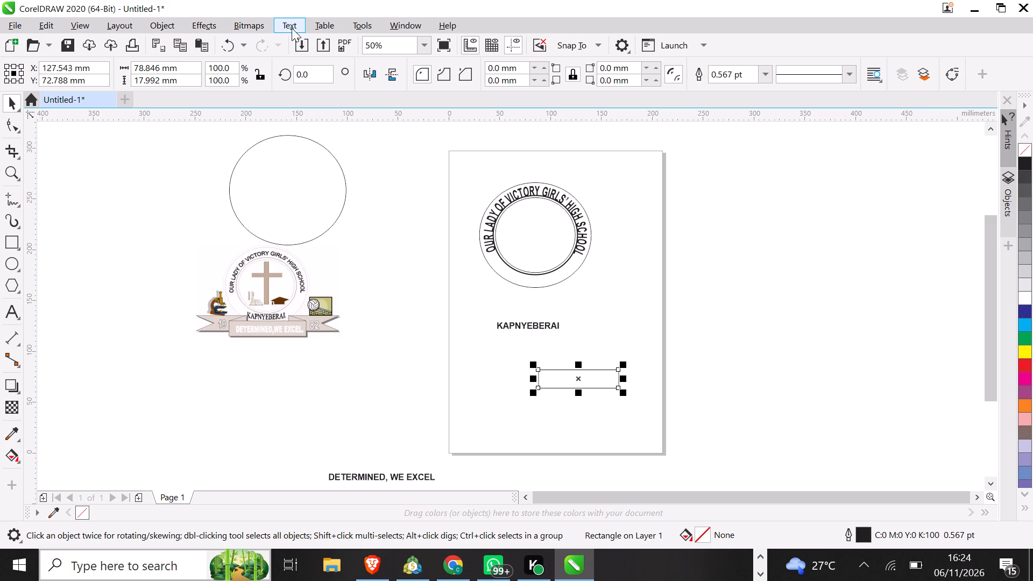
Fit the "KAPNYEBERAI" text to the bottom of the thick inner ring and mirror it horizontally and vertically so it reads upright.
click(512, 328)
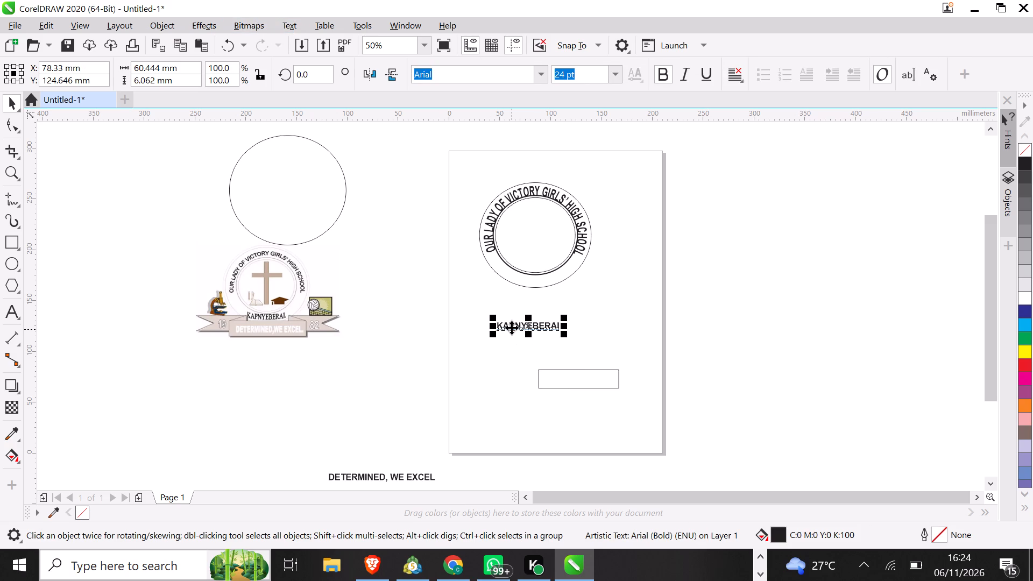
click(295, 30)
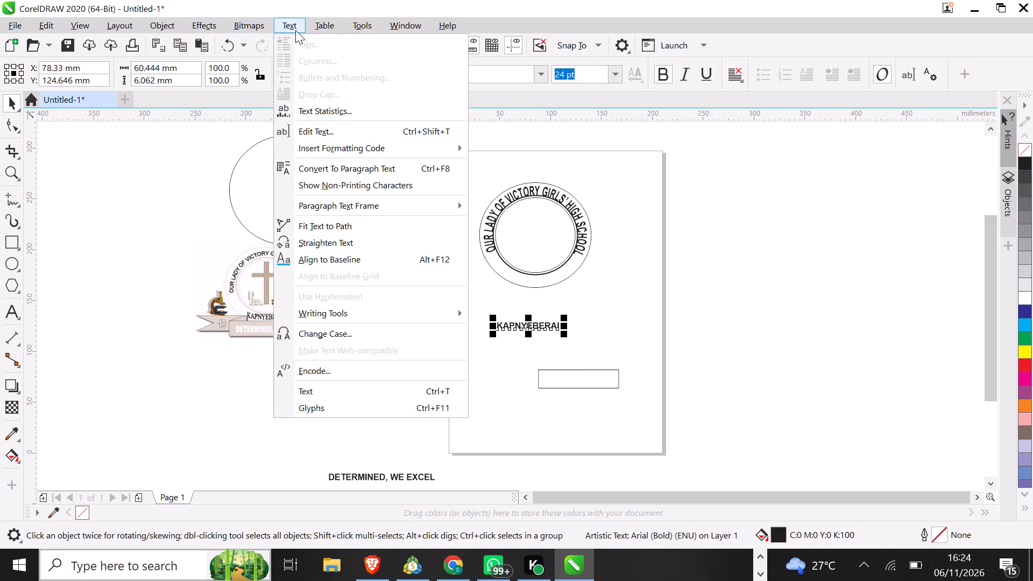
click(423, 260)
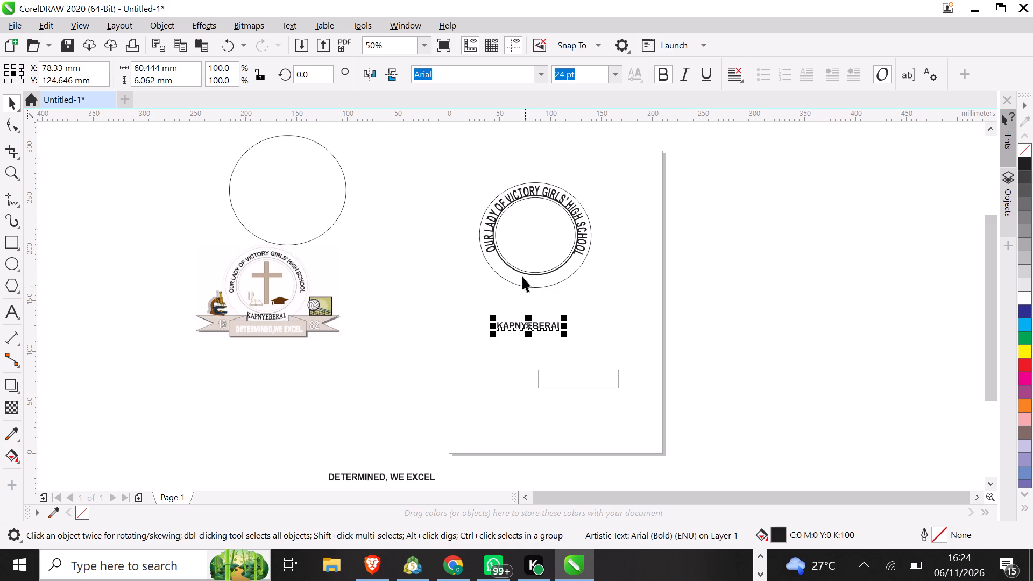
click(282, 27)
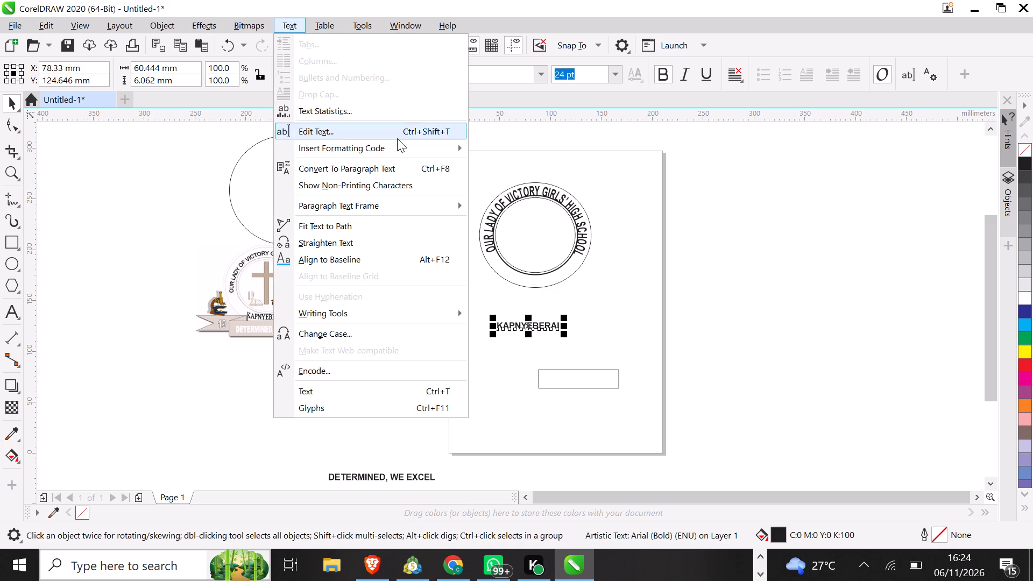
click(382, 226)
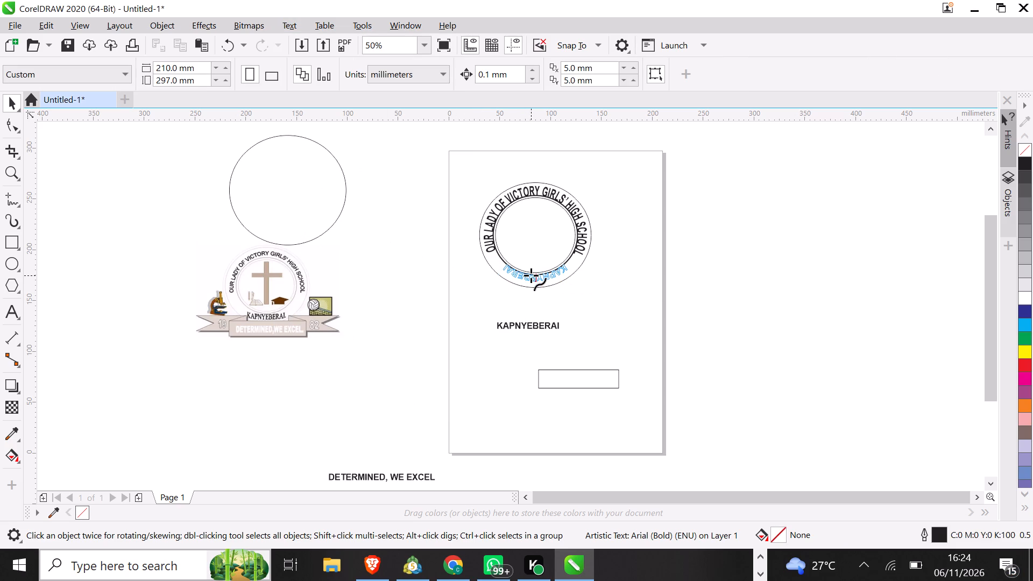
click(530, 275)
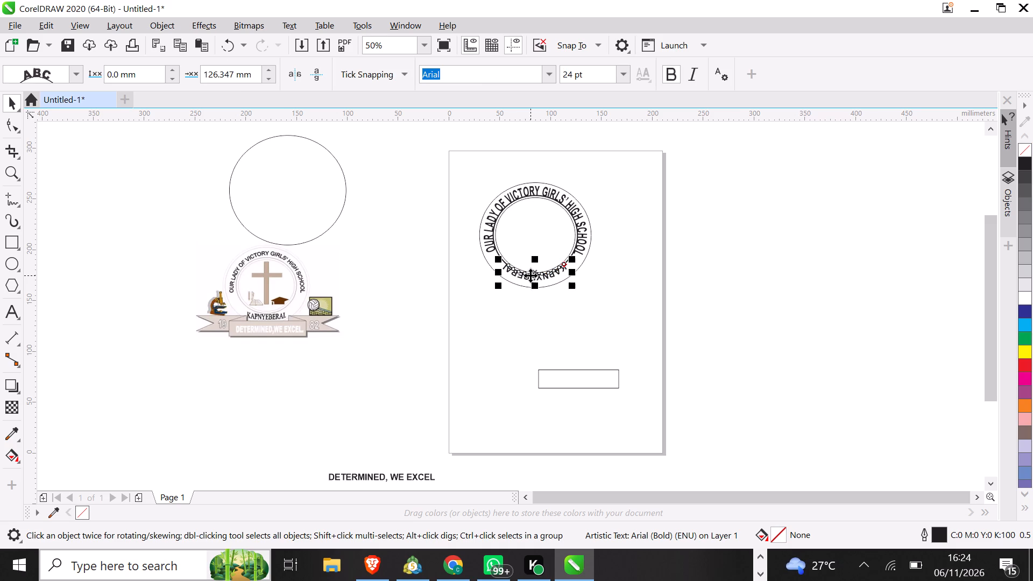
click(299, 74)
click(316, 79)
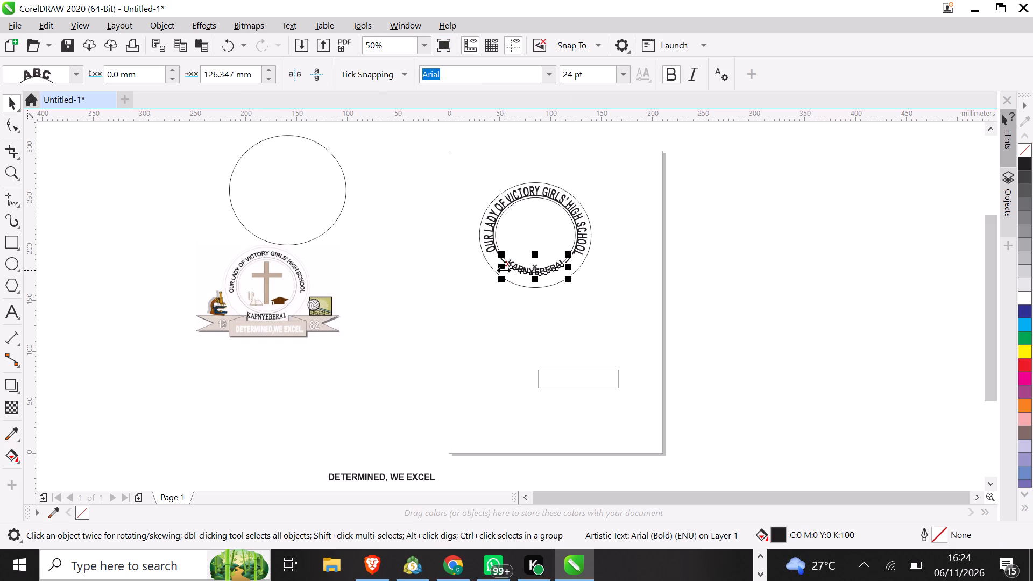
Offset the curved "KAPNYEBERAI" outward into the band between the rings and enlarge it to about 34.7 pt.
drag(505, 264, 501, 267)
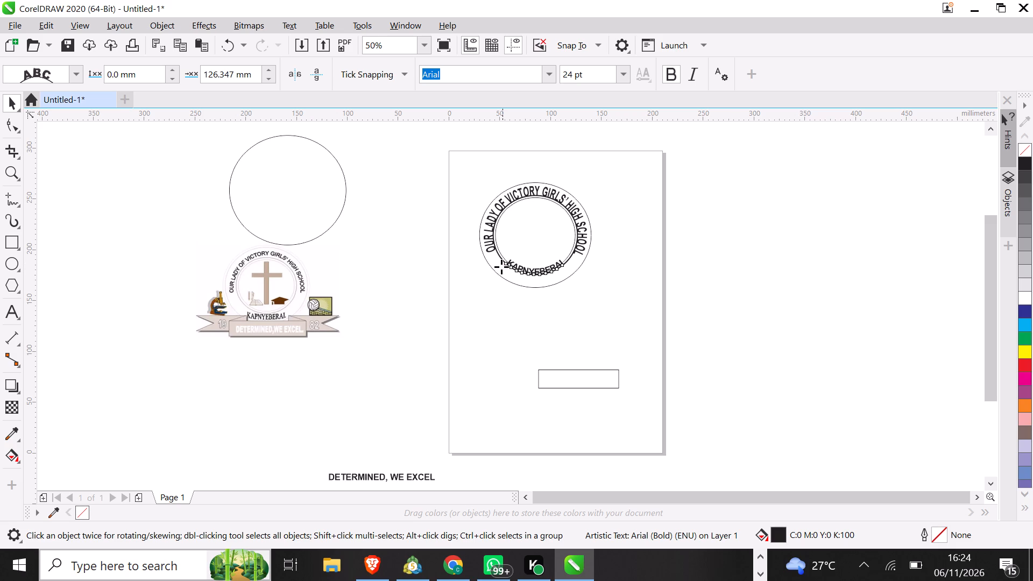
drag(501, 267, 499, 273)
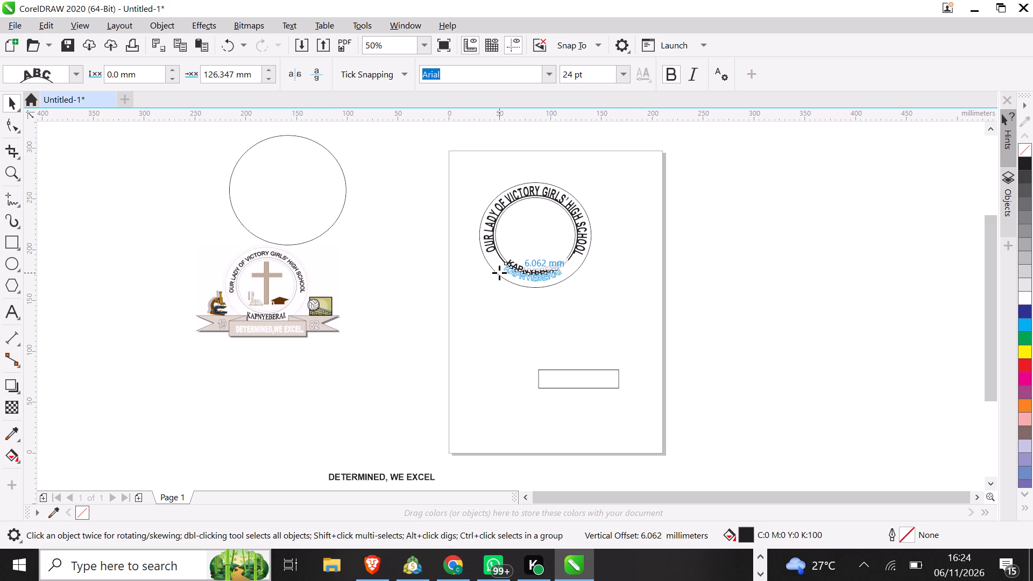
drag(499, 273, 499, 271)
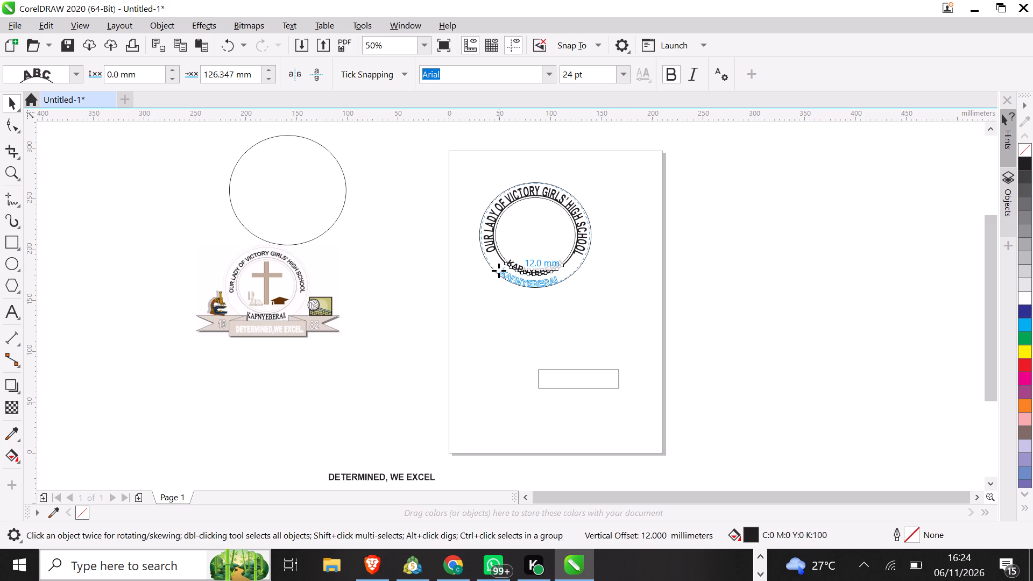
Offset the curved "KAPNYEBERAI" 12 mm outward into the ring band, enlarge it to about 34.7 pt and stretch it wider.
drag(499, 271, 498, 274)
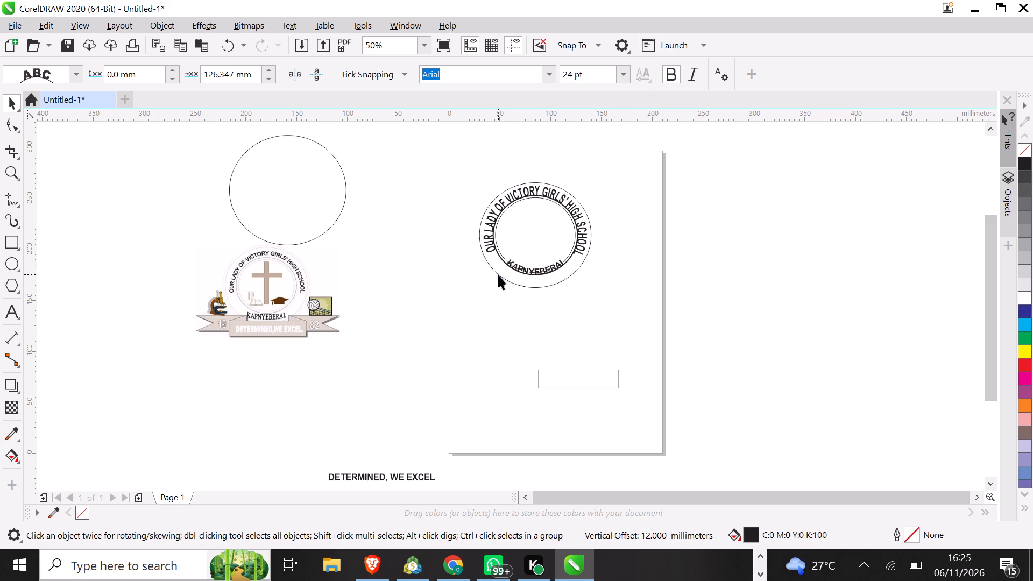
drag(565, 280, 569, 280)
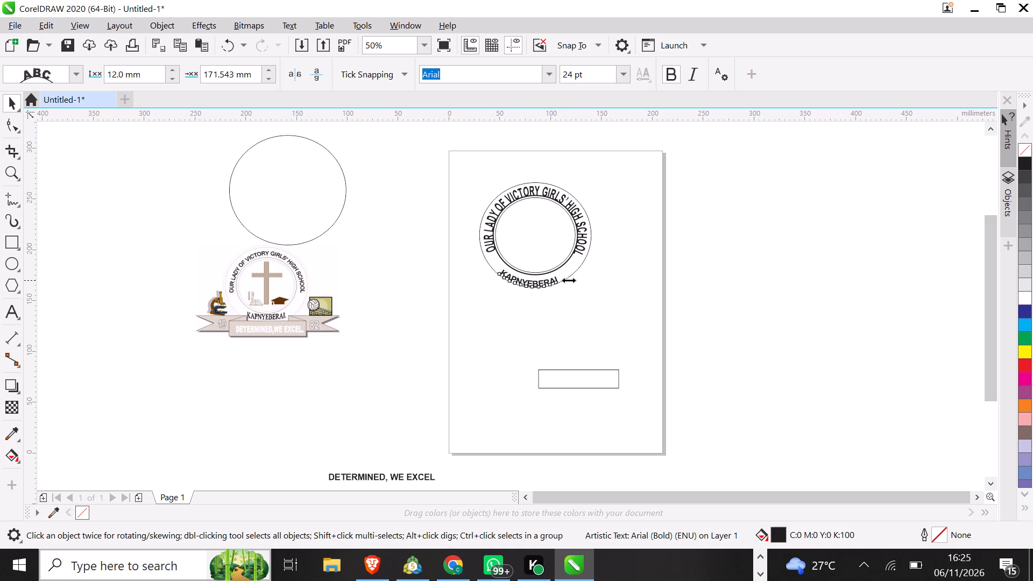
drag(569, 280, 579, 278)
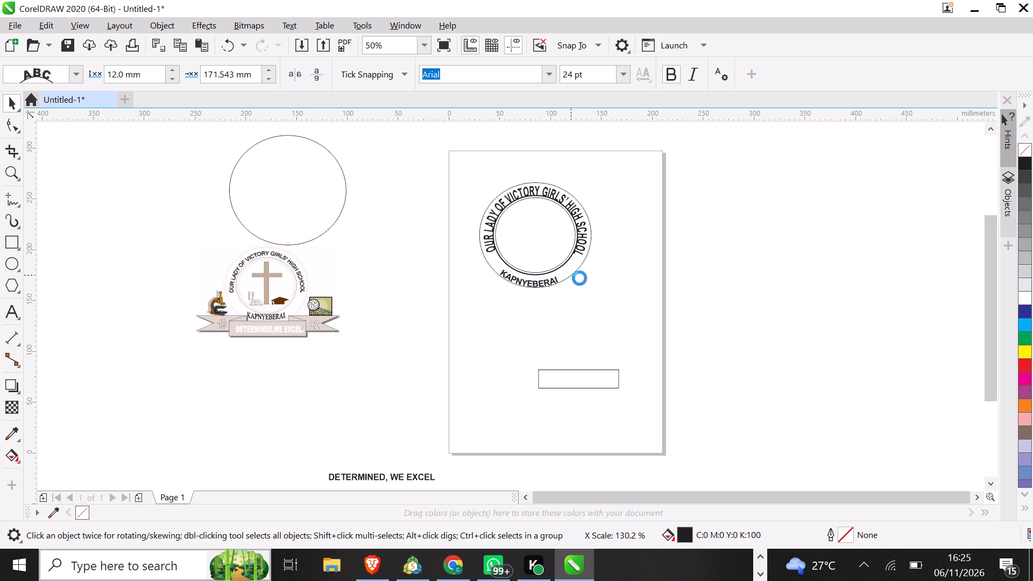
drag(528, 258, 529, 249)
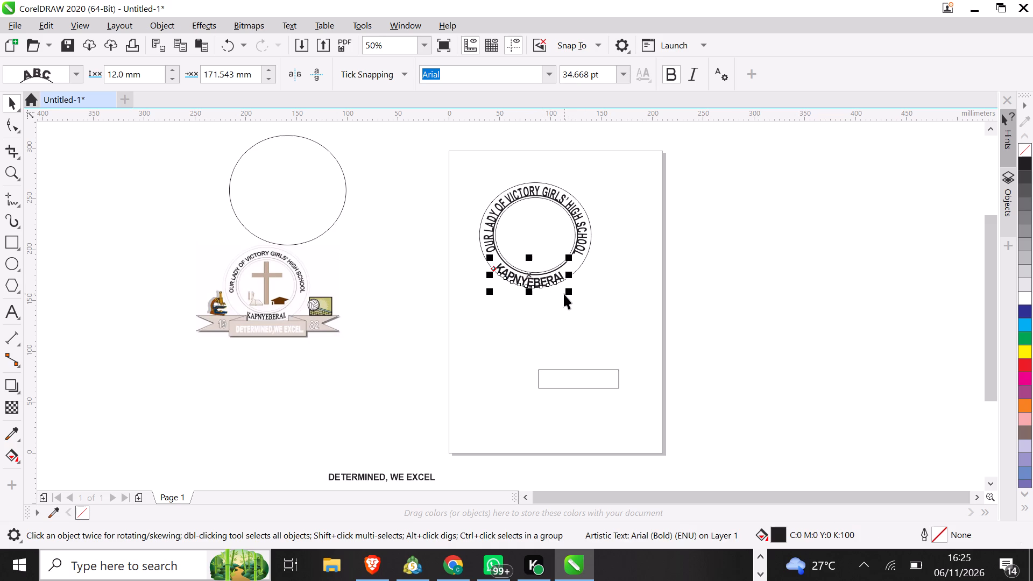
drag(567, 273, 579, 273)
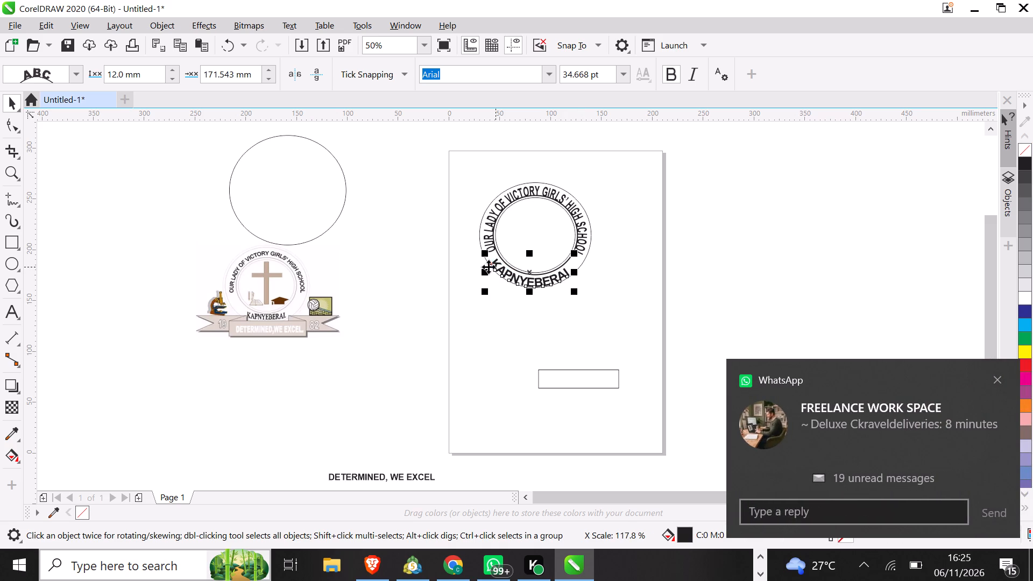
Shift the curved "KAPNYEBERAI" along the ring to centre it at the bottom, with an offset of about 8.76 mm.
drag(490, 265, 493, 266)
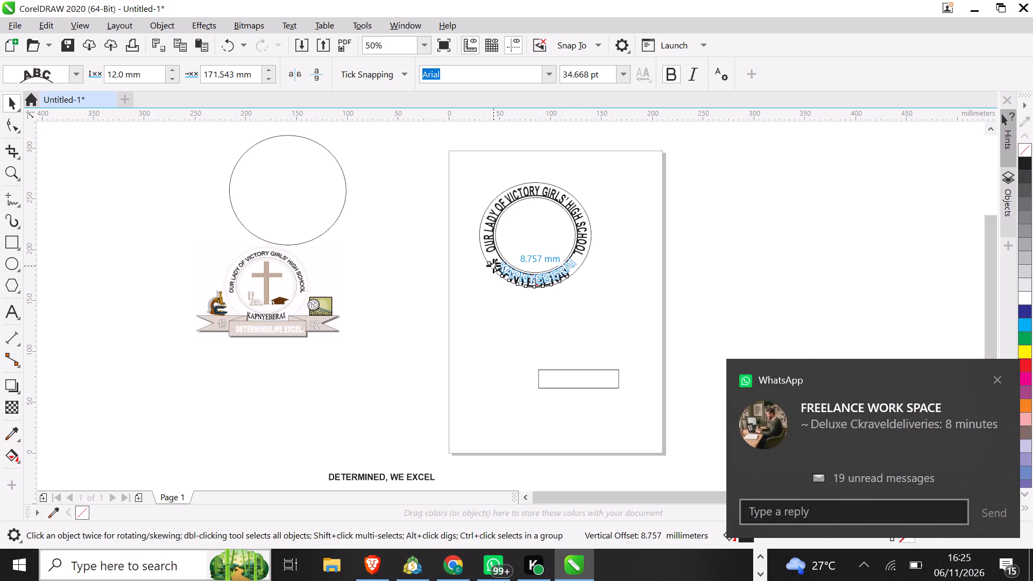
drag(493, 266, 493, 267)
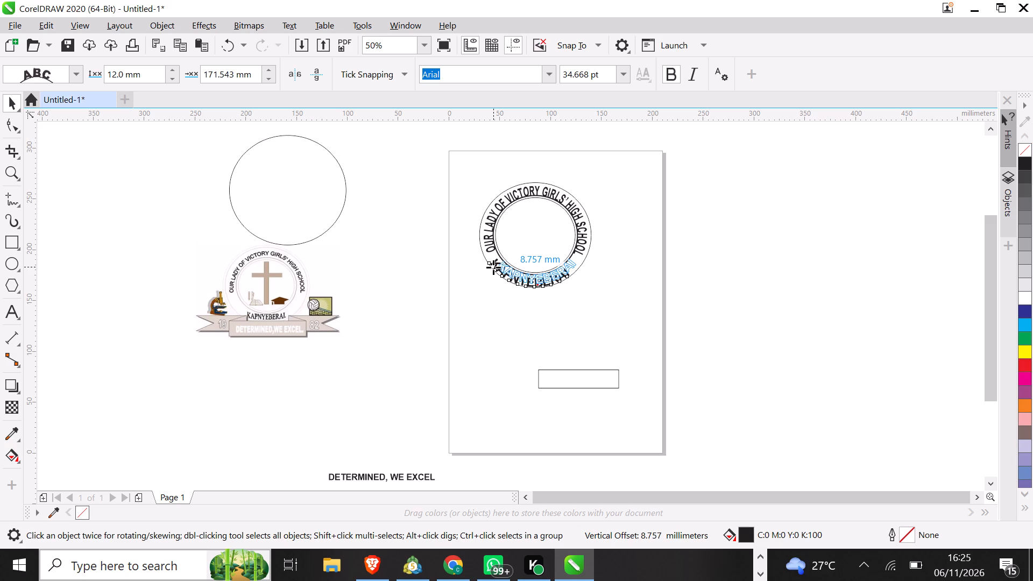
drag(493, 267, 492, 272)
drag(492, 272, 492, 269)
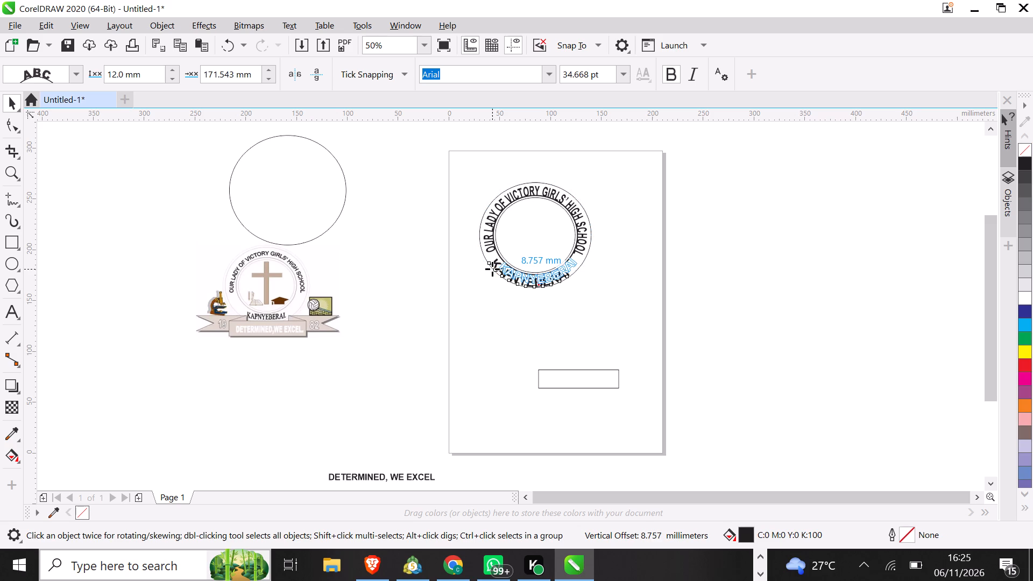
drag(492, 269, 492, 271)
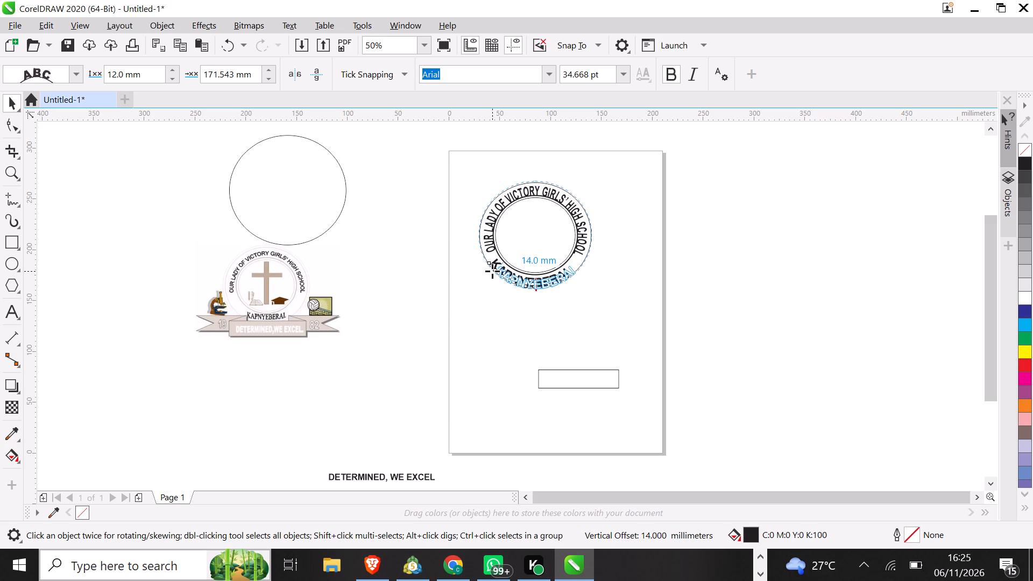
drag(492, 271, 492, 270)
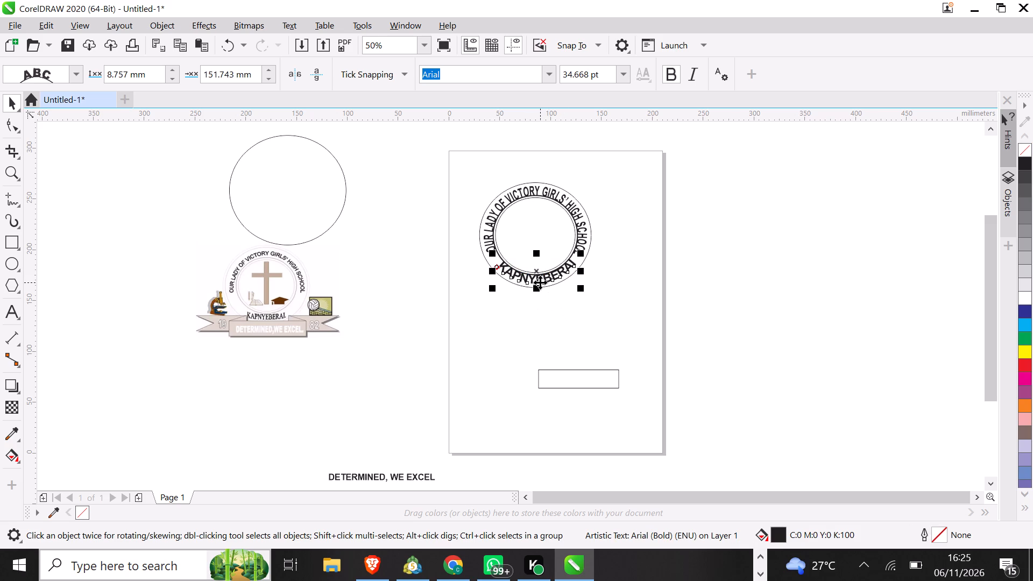
Adjust the curved "KAPNYEBERAI" to a 10 mm distance from its path and an offset of about 156.4 mm along it.
key(ctrl+equal)
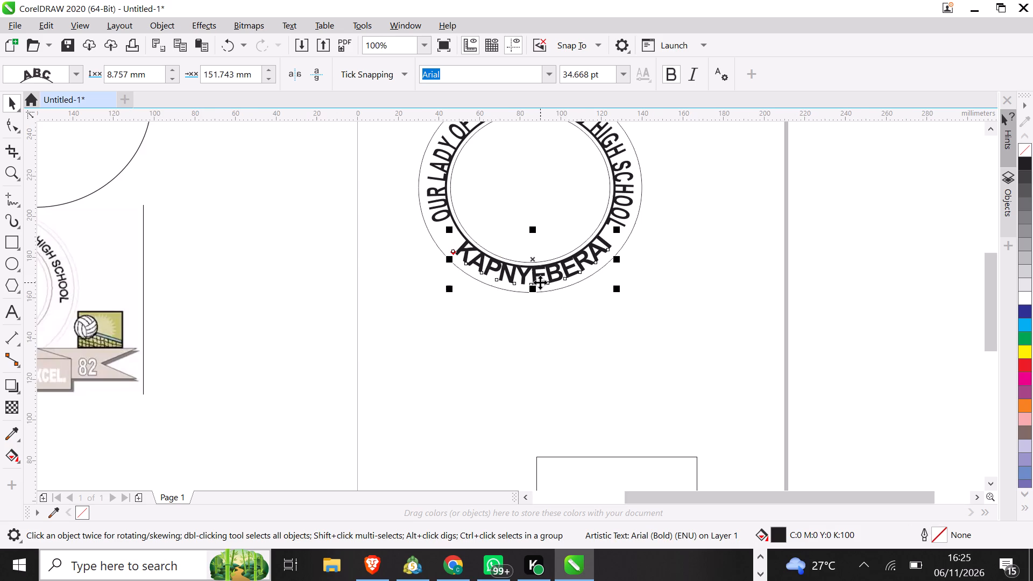
key(ctrl+equal)
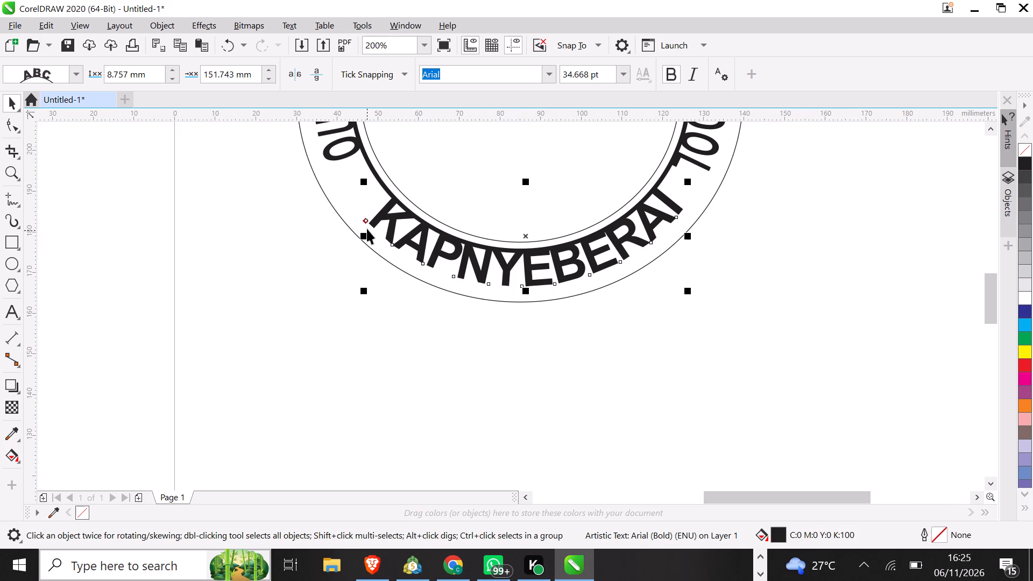
drag(365, 222, 361, 226)
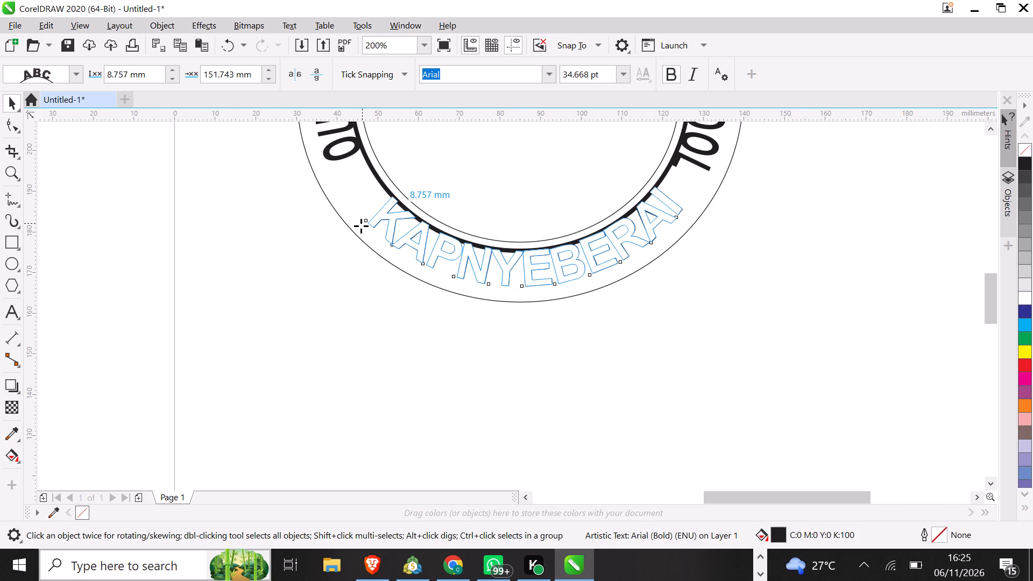
drag(361, 226, 361, 226)
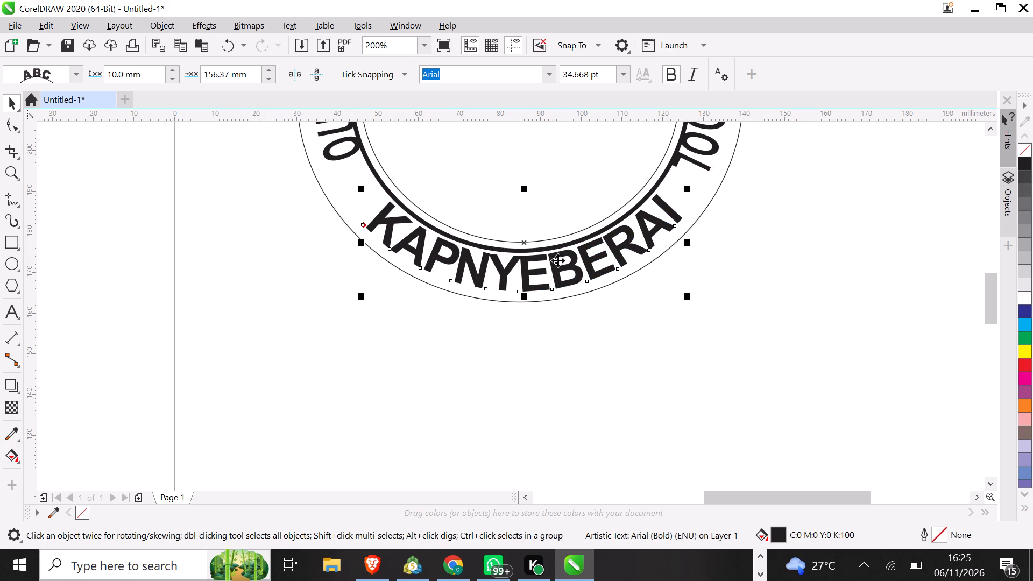
double_click(692, 143)
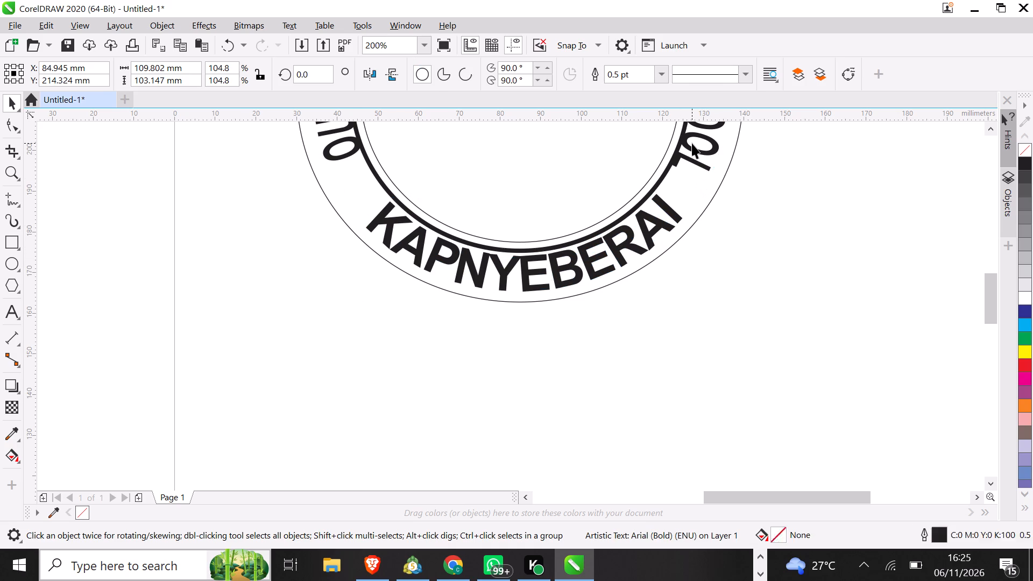
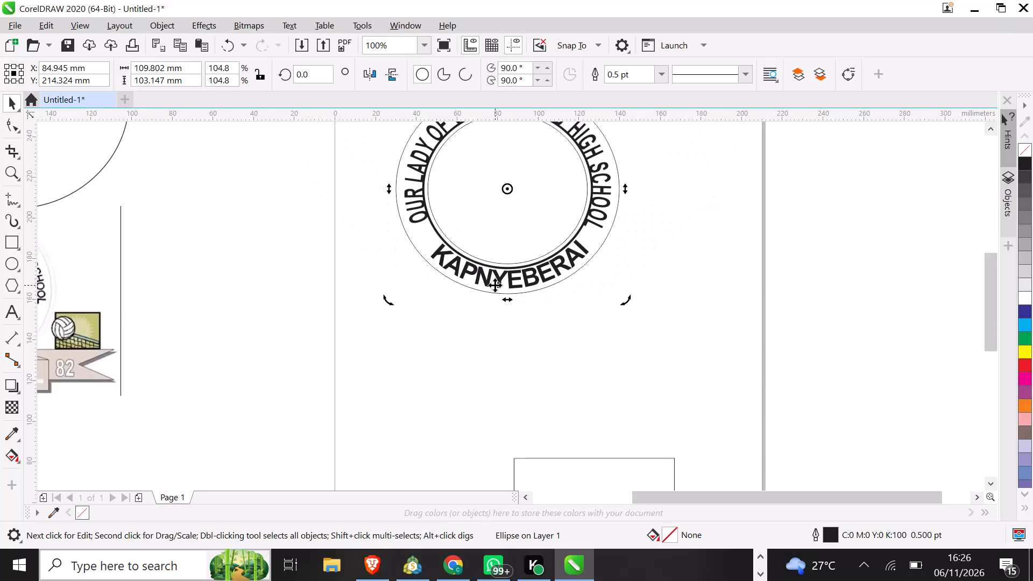
Try to ungroup the reference logo bitmap and move it about 32 mm right and 24 mm down, clear of the large circle.
key(ctrl+minus)
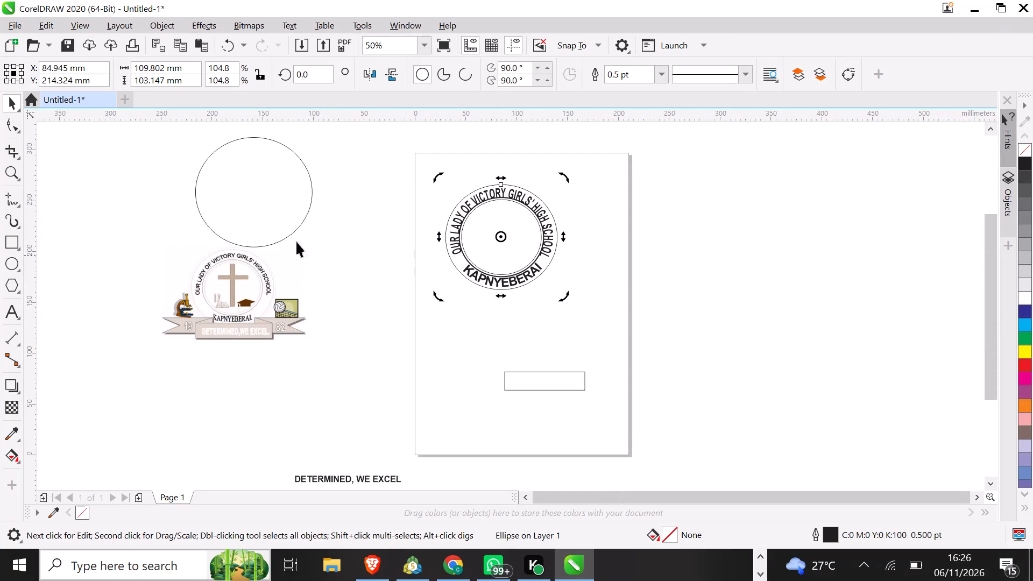
click(412, 307)
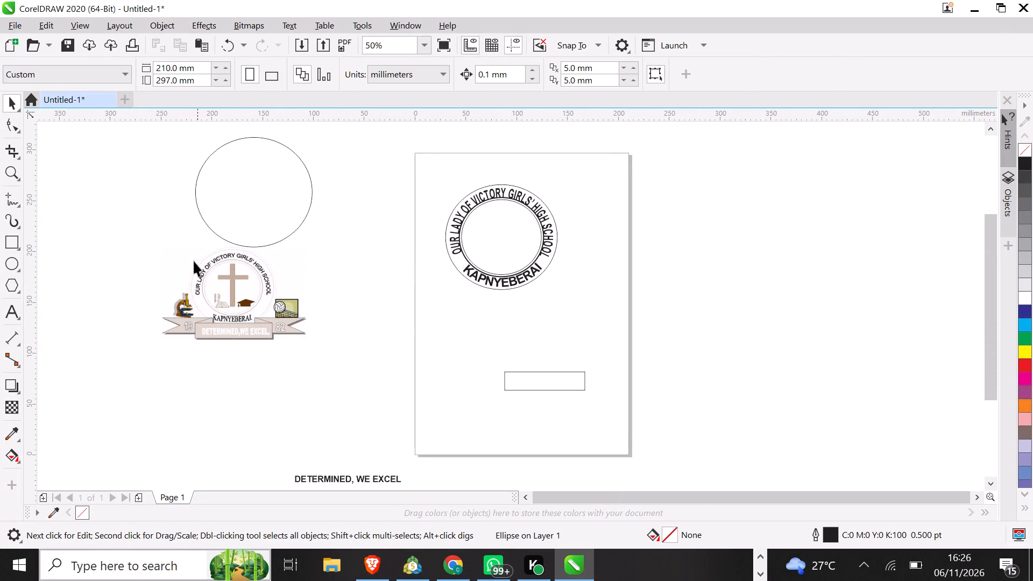
click(233, 277)
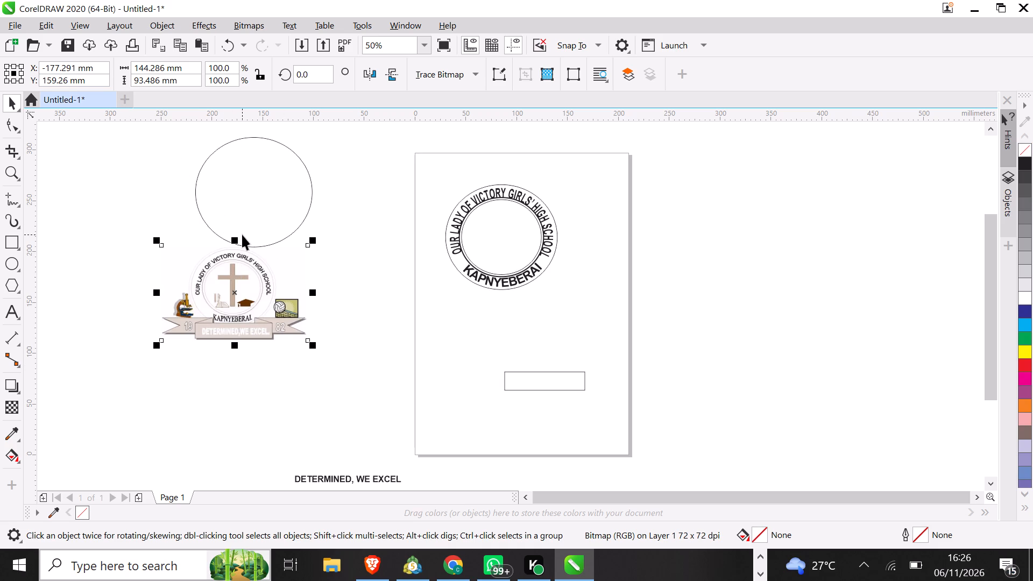
key(ctrl+u)
drag(238, 299, 271, 323)
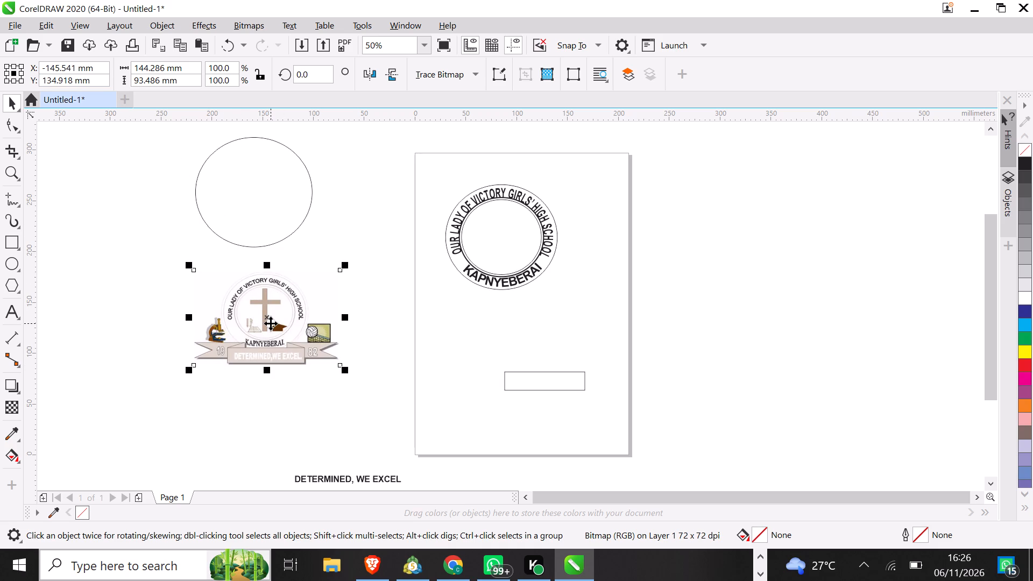
Trace the reference logo bitmap with an Outline trace of the Line art image type, keeping the original bitmap.
click(248, 23)
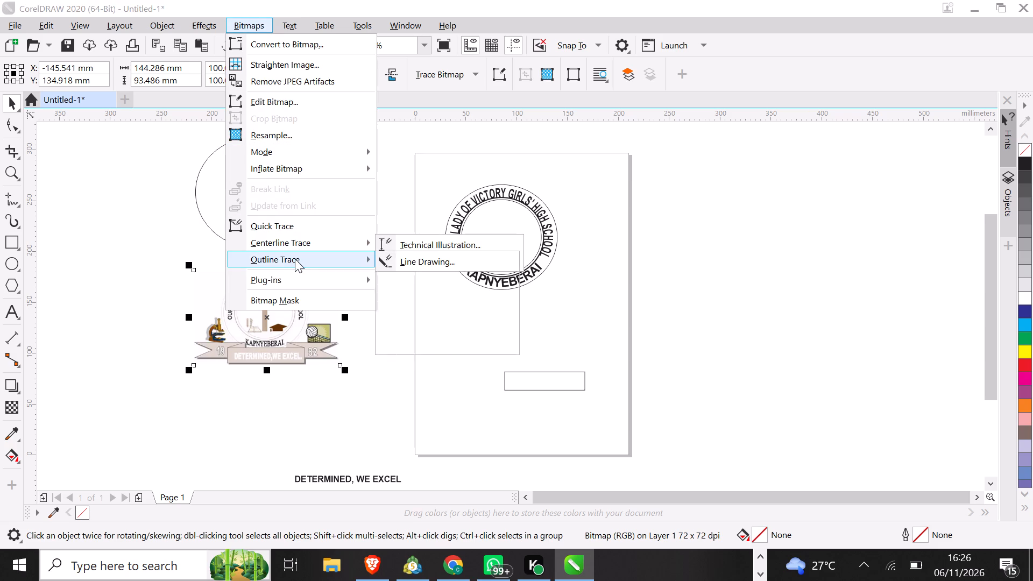
click(406, 265)
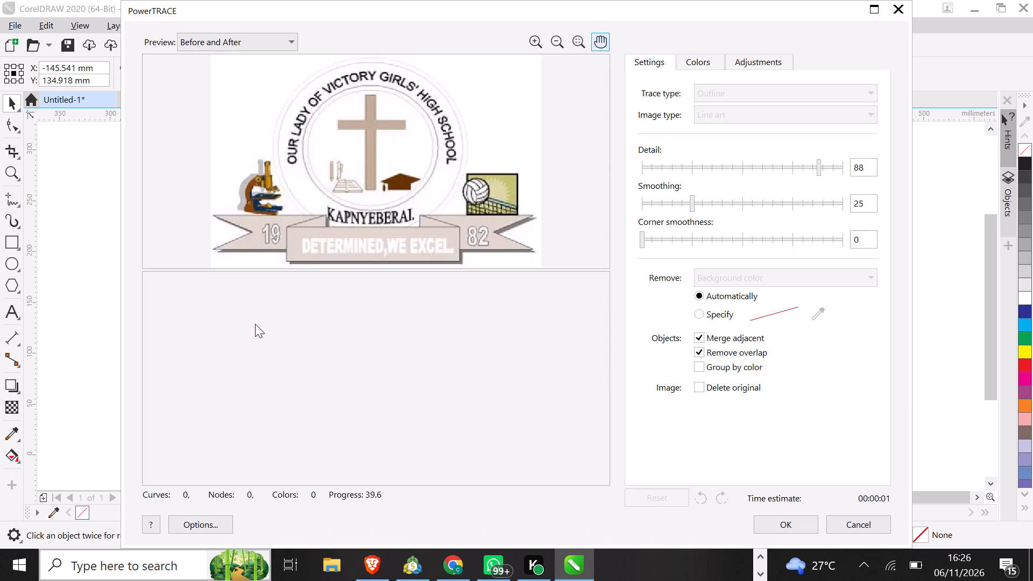
click(787, 522)
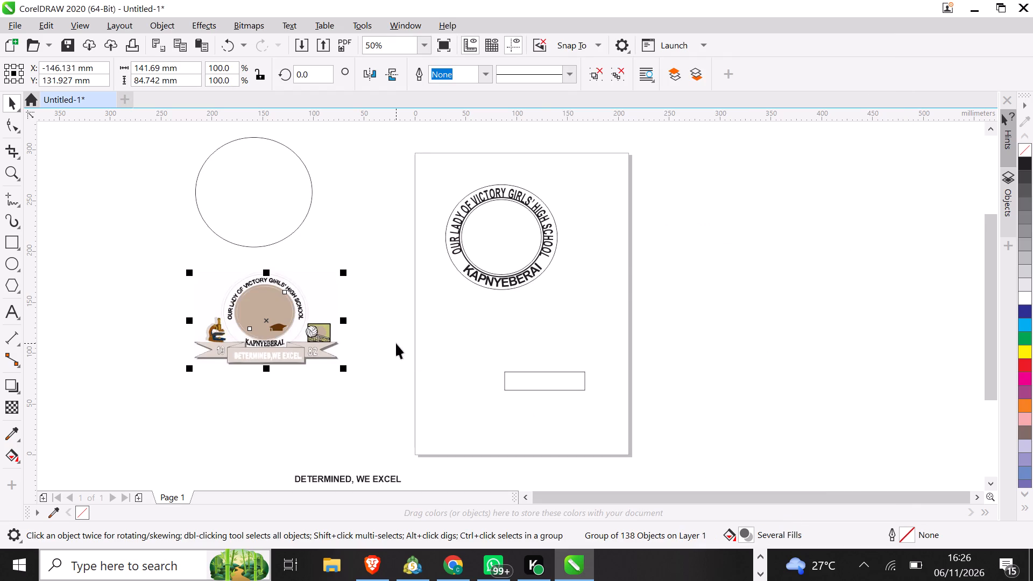
Move the traced logo to the empty area just beyond the page's right edge and ungroup it into separate objects.
drag(264, 315, 690, 284)
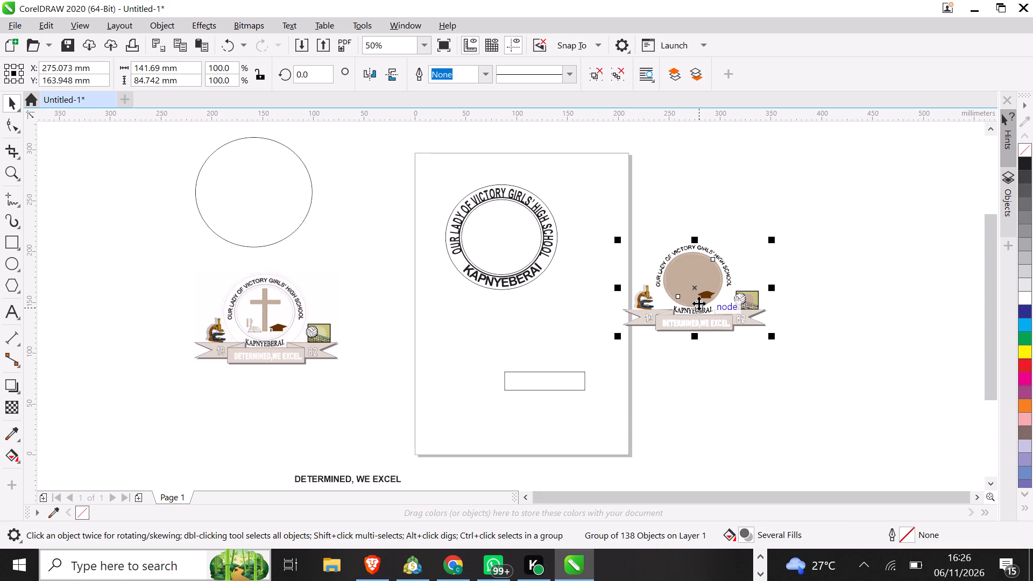
key(ctrl+u)
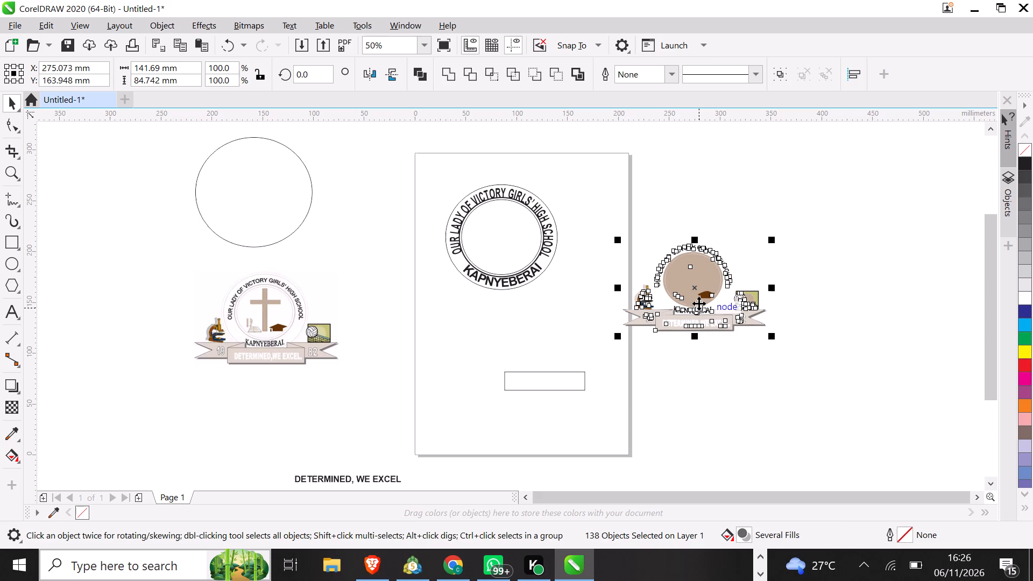
Switch to Chrome and check the XAUUSD gold price chart on TradingView.
click(461, 563)
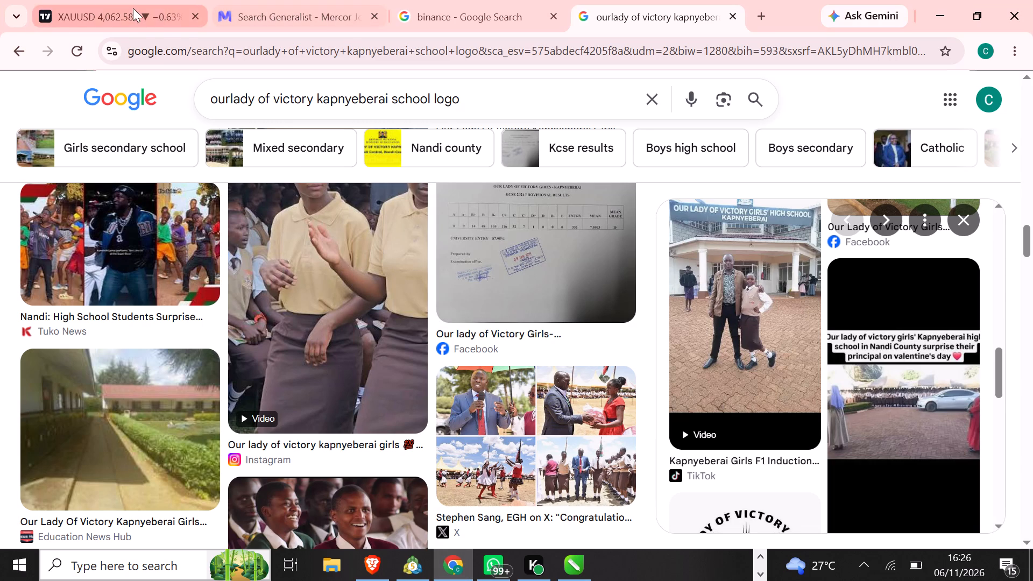
click(133, 8)
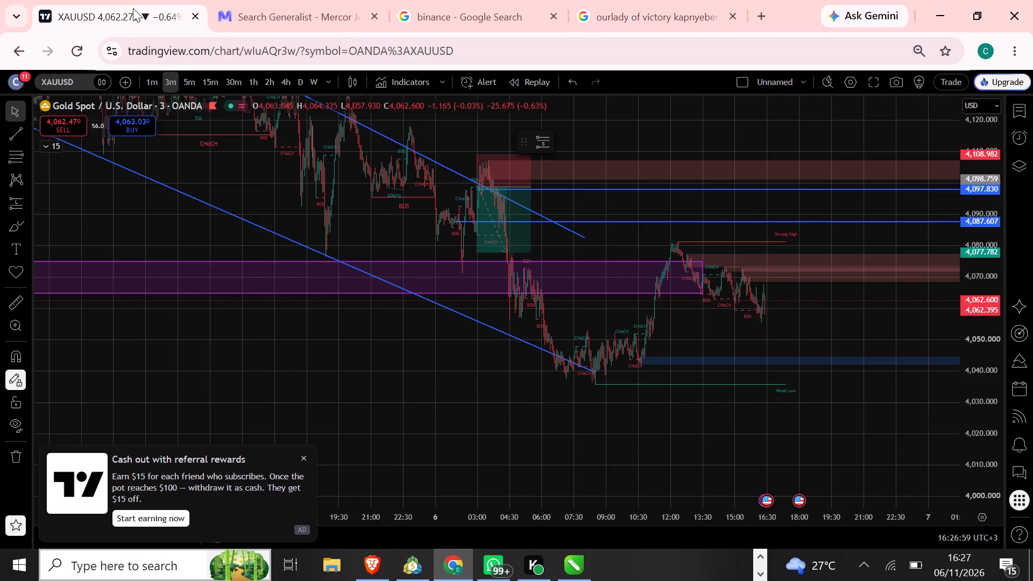
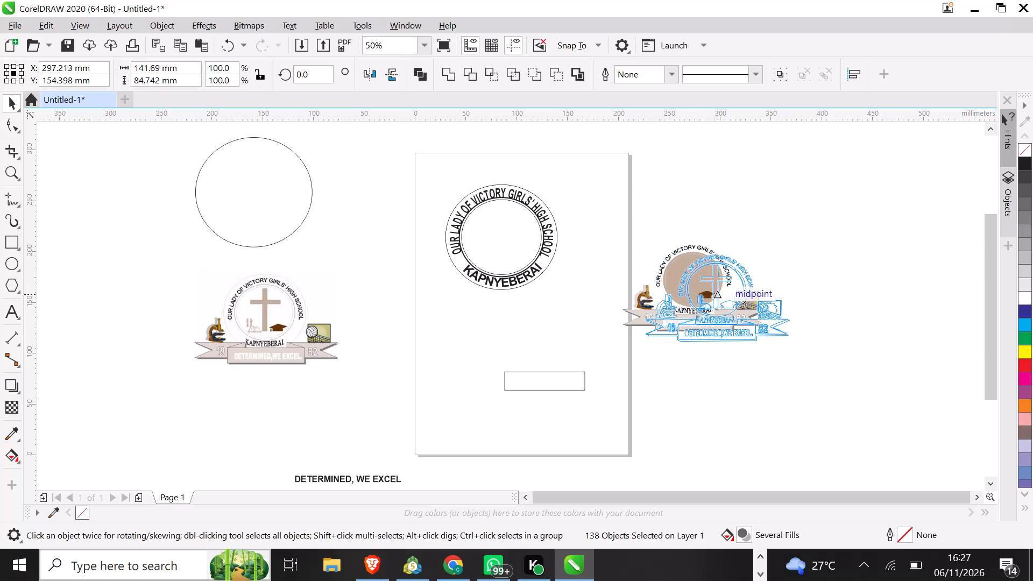
Ungroup the traced logo and move the letter T of VICTORY into the empty space above it.
key(ctrl+u)
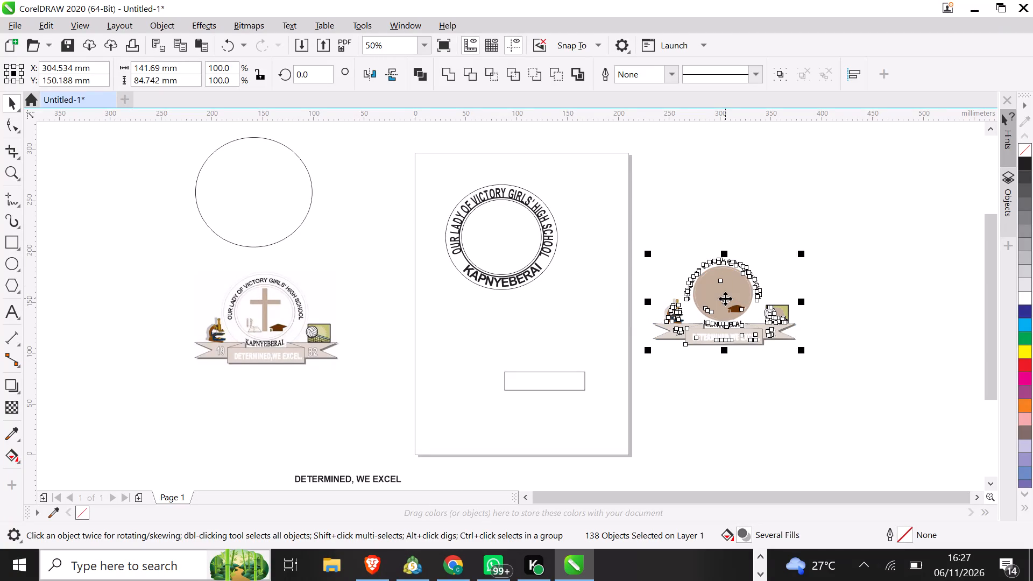
click(832, 443)
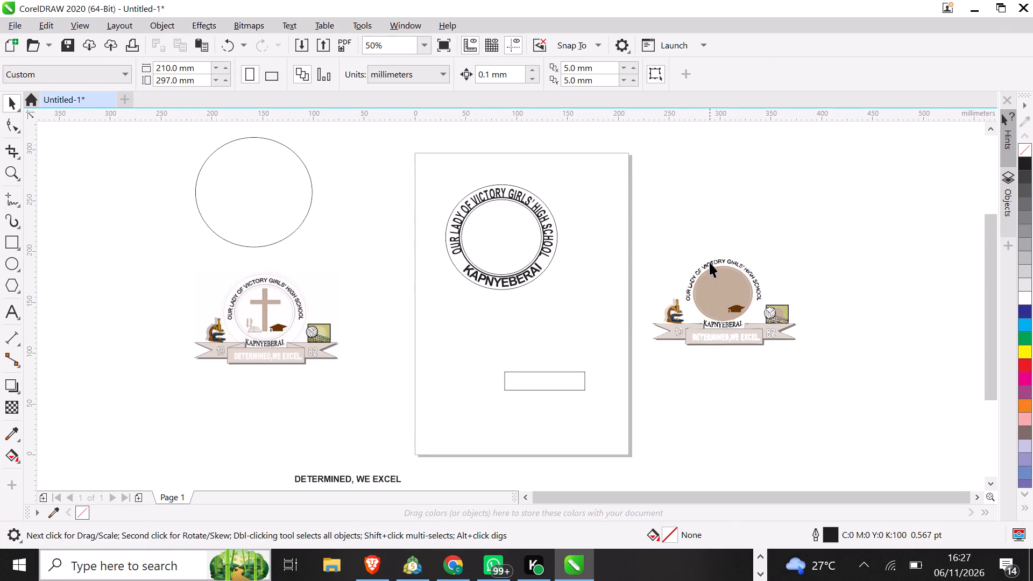
drag(710, 261, 711, 188)
double_click(714, 263)
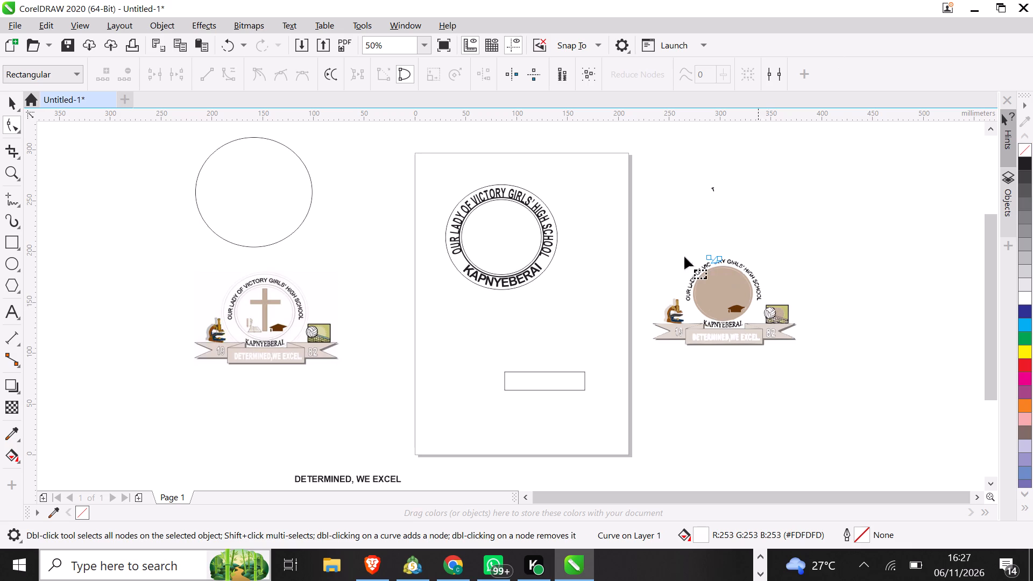
click(5, 103)
Move the traced microscope pieces to the empty area just outside the page's upper right corner.
drag(655, 280, 683, 326)
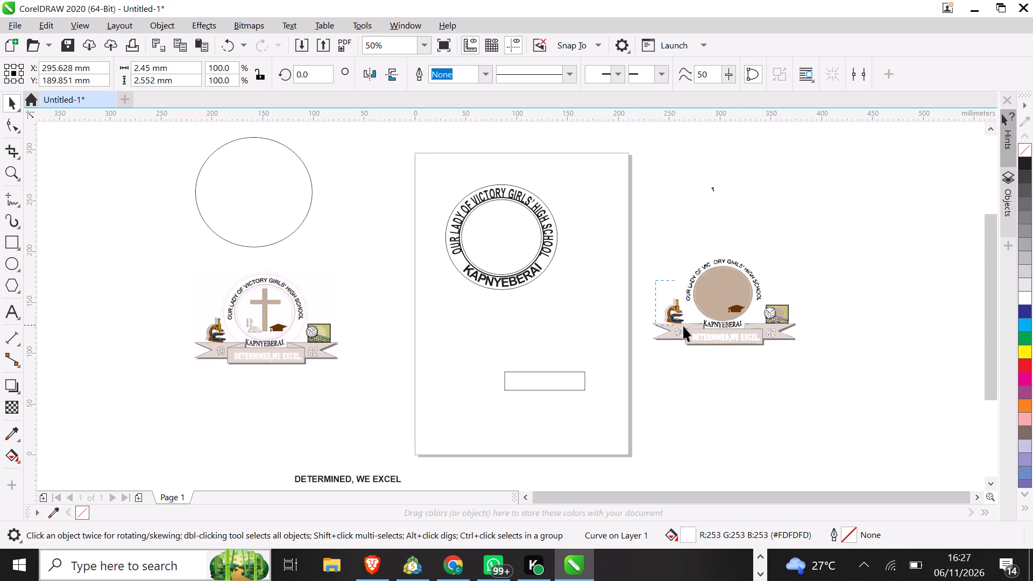
drag(683, 326, 697, 331)
drag(677, 313, 537, 324)
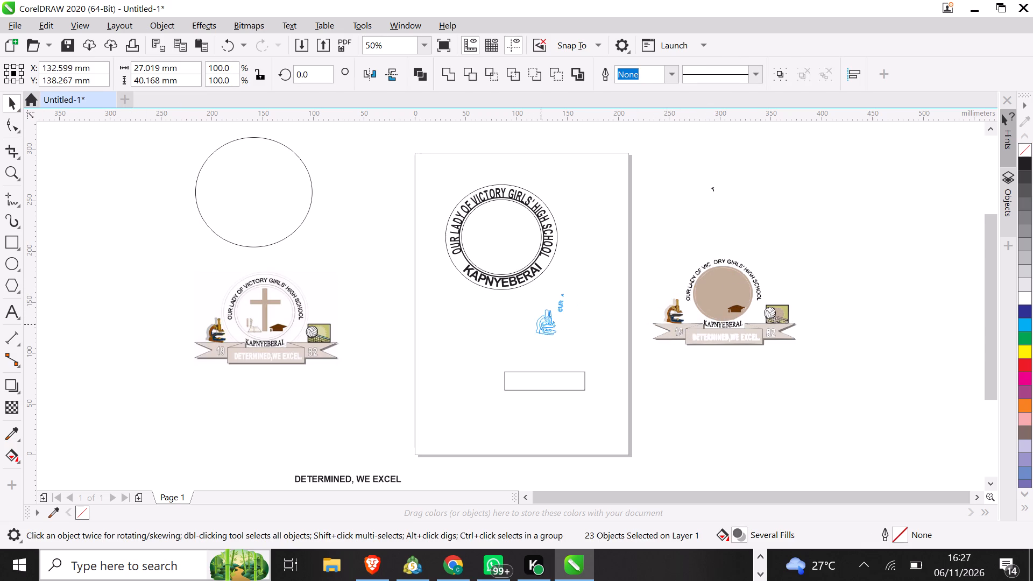
drag(537, 324, 654, 181)
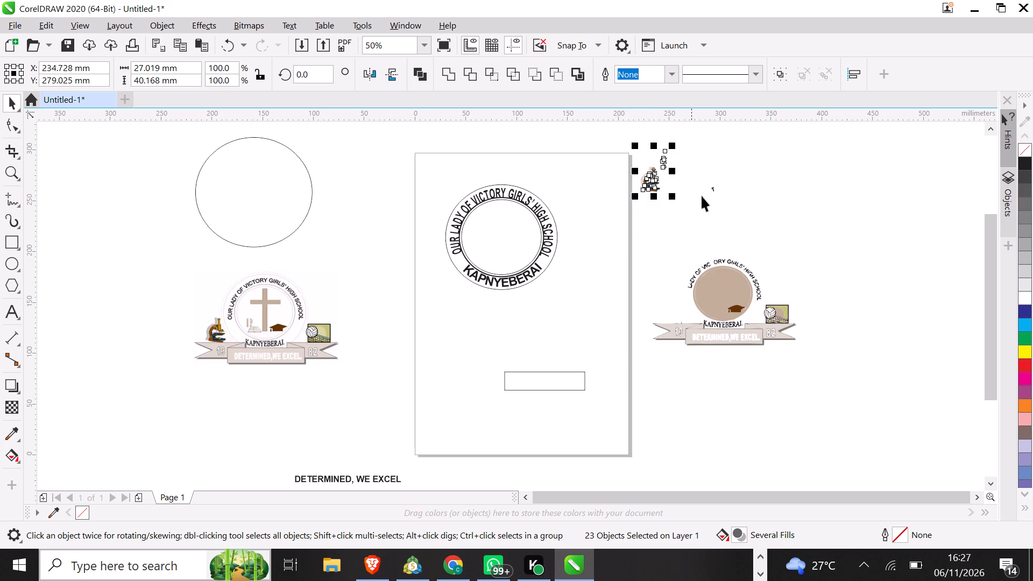
Delete the stray letter pieces that came along above the microscope.
click(708, 192)
drag(657, 148, 660, 159)
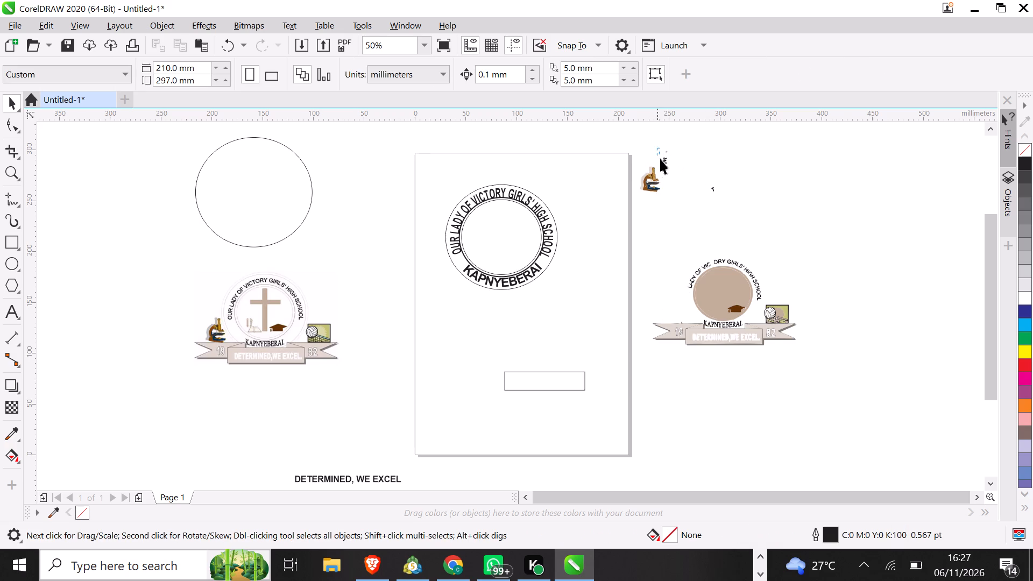
drag(660, 159, 683, 181)
key(BackSpace)
Delete the beige shadow shape behind the microscope and the pale fill piece inside its arm.
key(ctrl+equal)
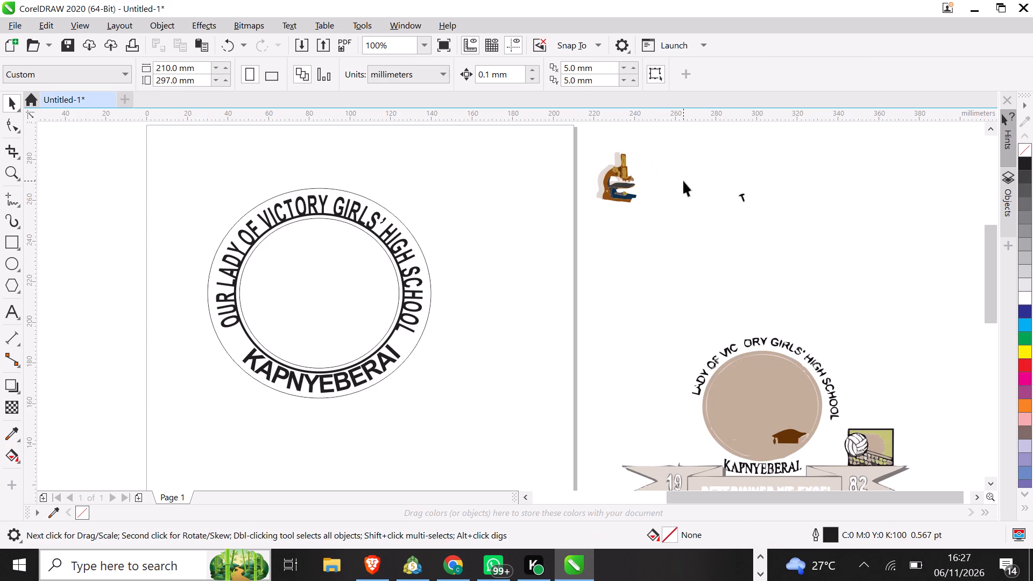
key(ctrl+equal)
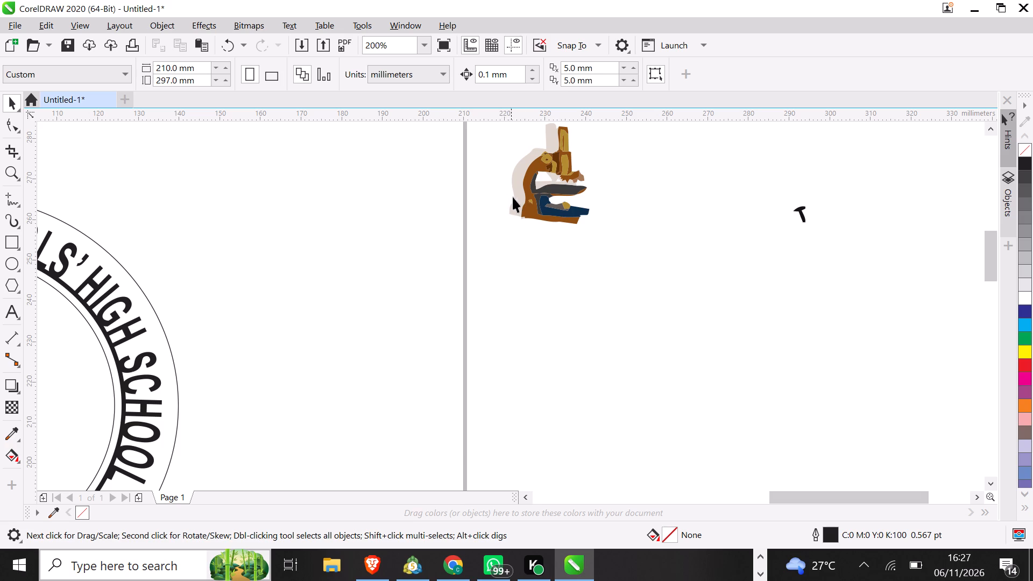
double_click(516, 202)
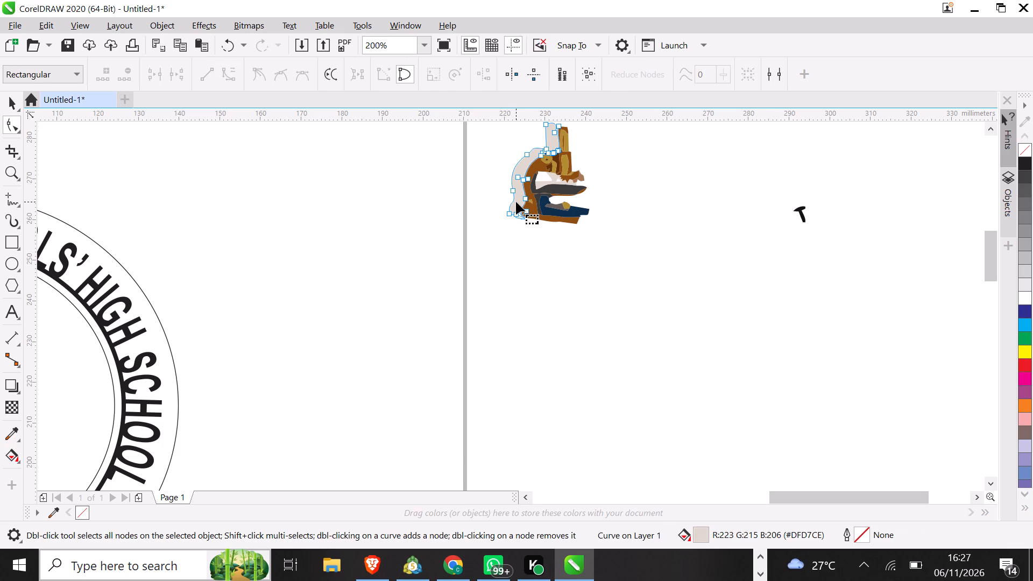
key(BackSpace)
click(458, 237)
click(19, 105)
click(51, 105)
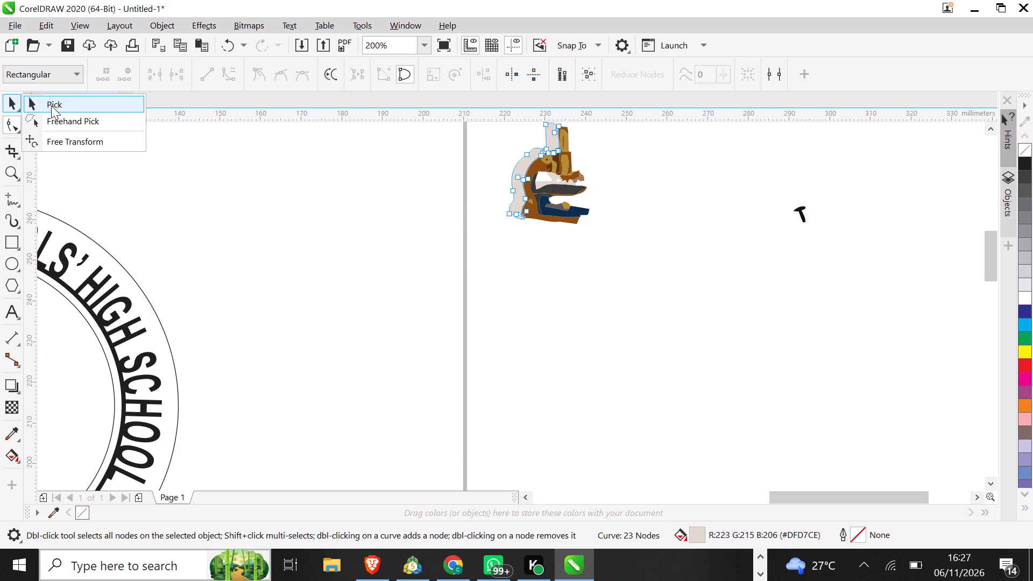
click(520, 202)
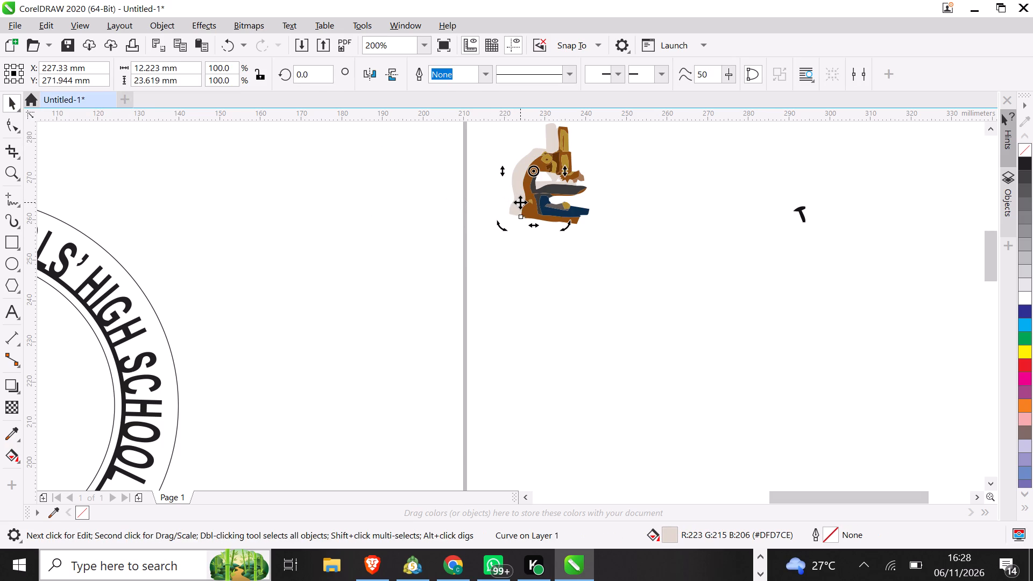
click(521, 246)
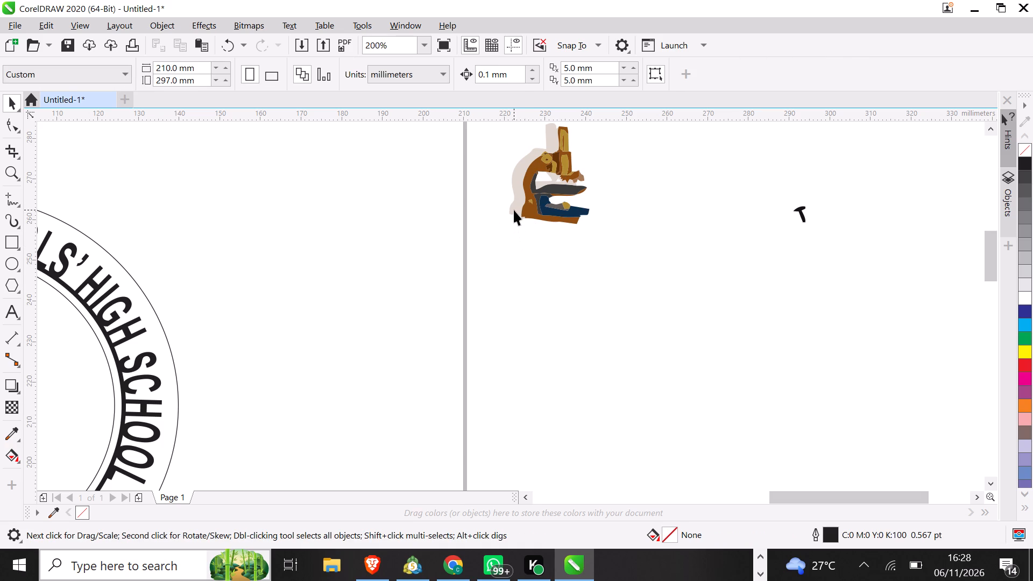
click(514, 210)
key(BackSpace)
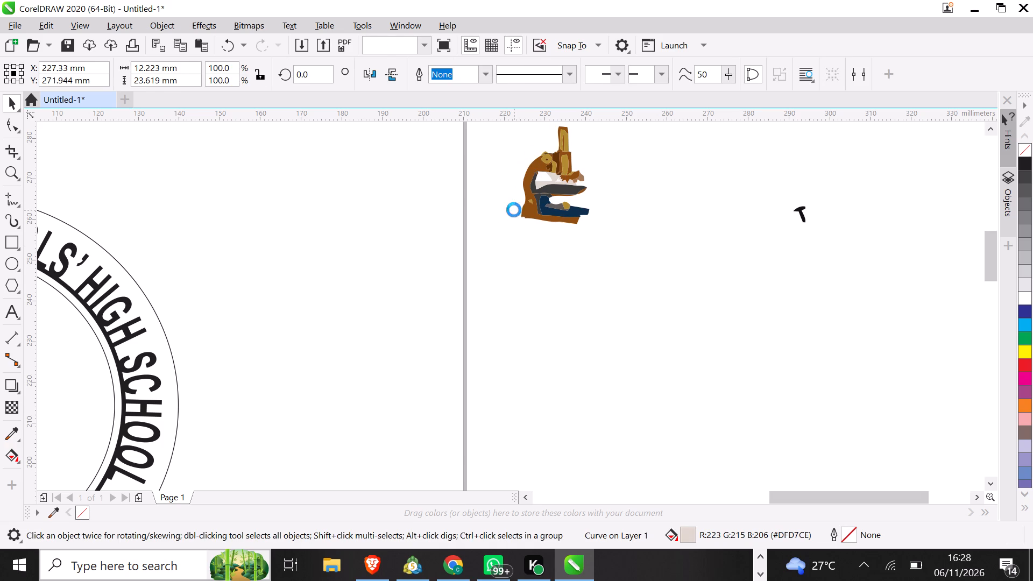
click(548, 180)
key(BackSpace)
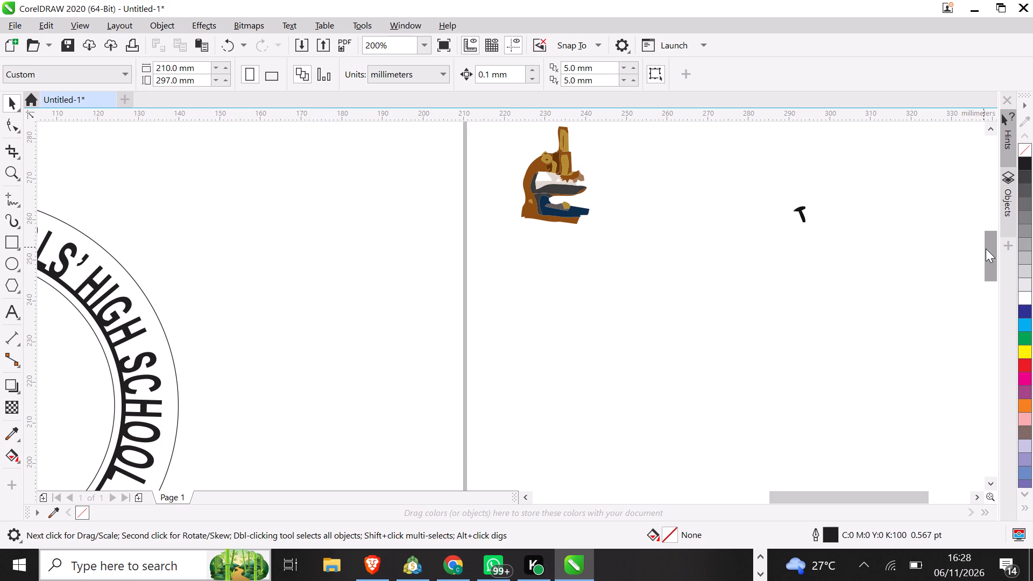
Delete the stray letter T lying apart from the microscope.
drag(783, 193, 823, 275)
key(BackSpace)
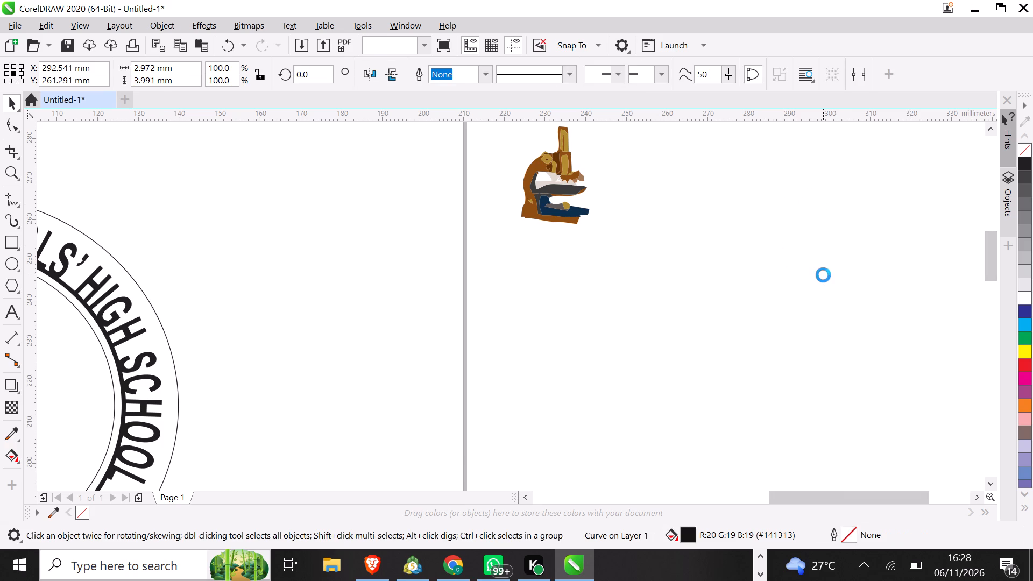
Move the large beige disc up off the traced logo, exposing the cross beneath it.
key(ctrl+minus)
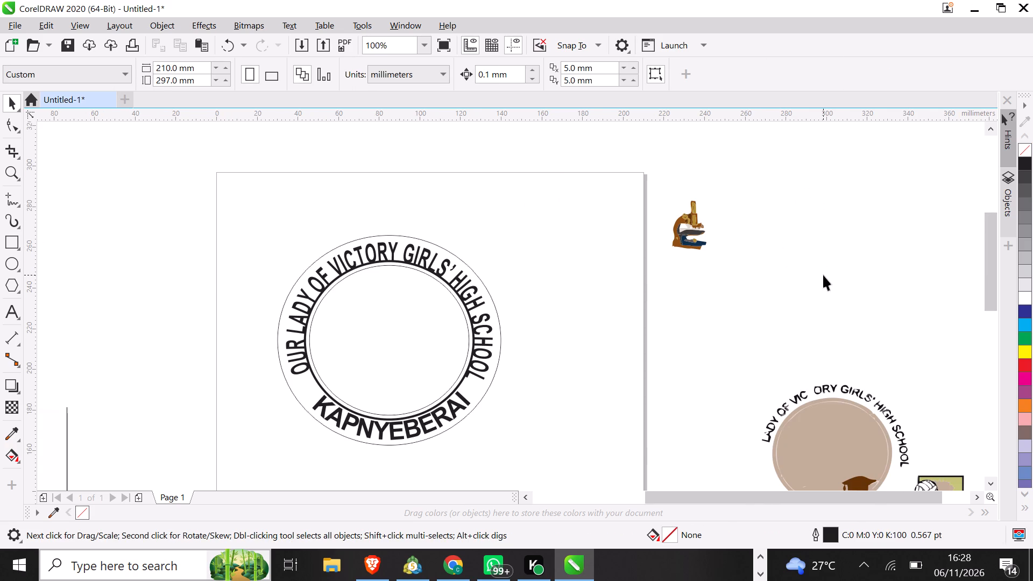
drag(993, 269, 993, 294)
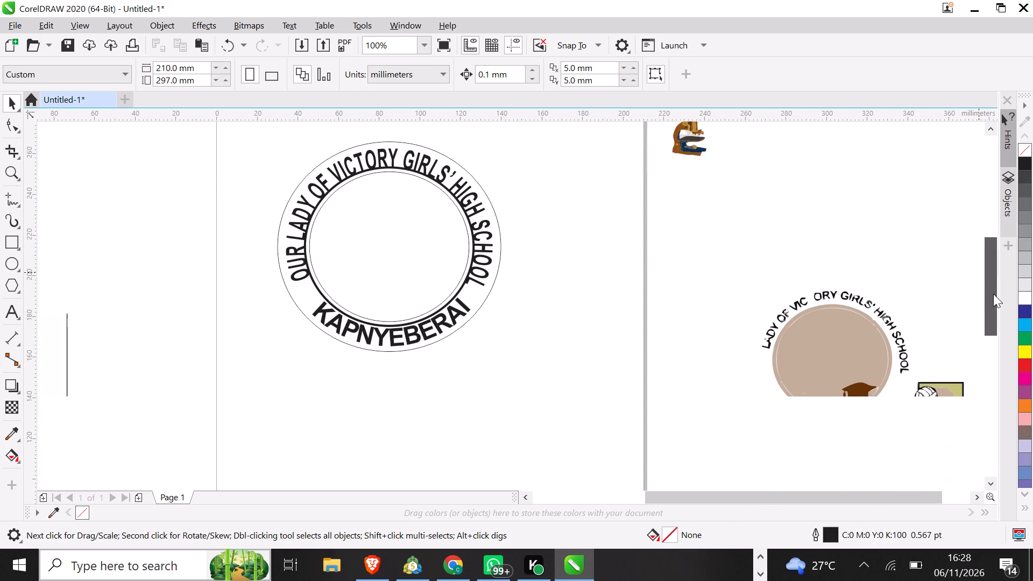
drag(993, 294, 993, 318)
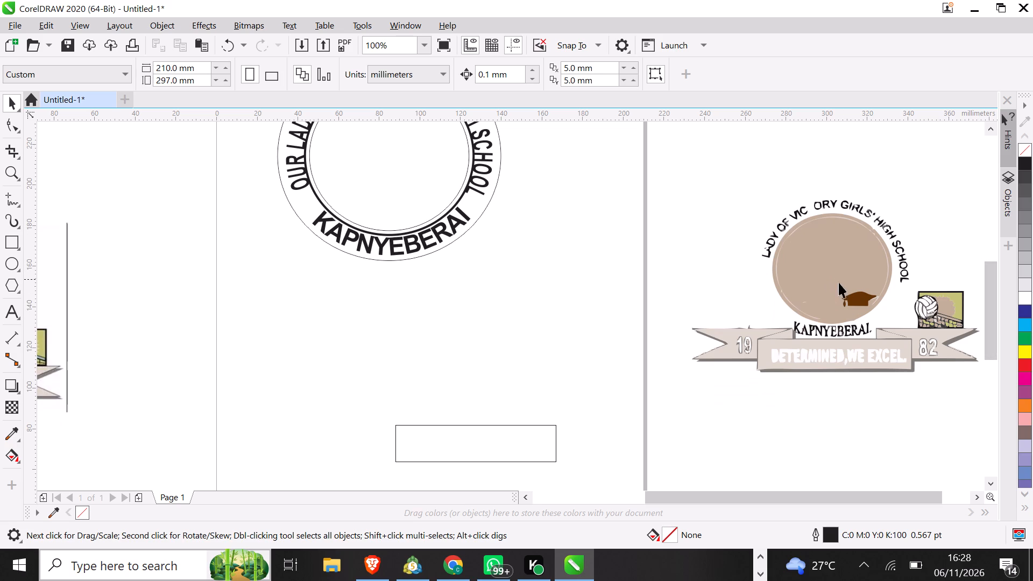
drag(843, 285, 822, 197)
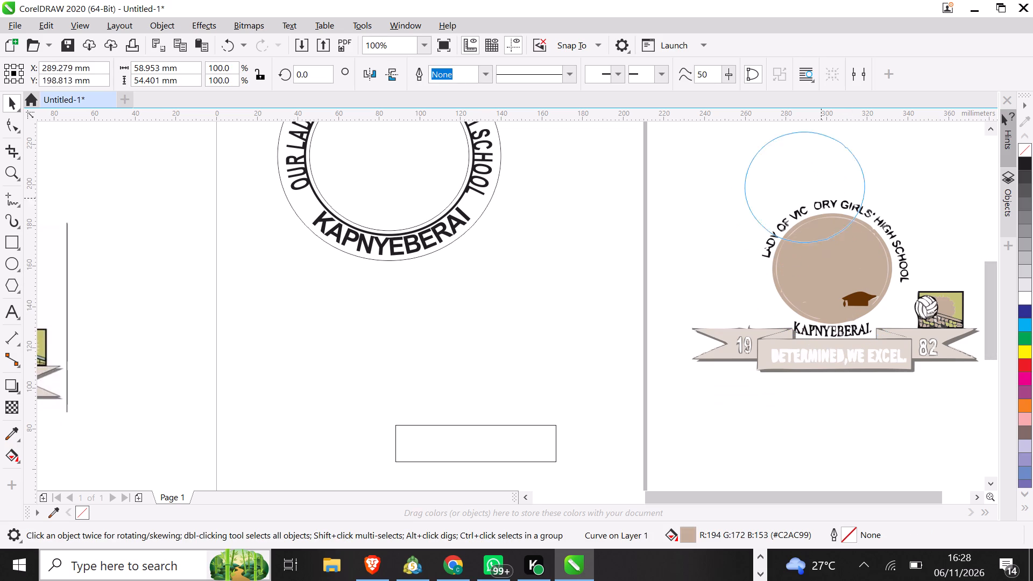
drag(822, 197, 854, 149)
Move the traced beige cross into the centre of the ring on the page, at about X 84 mm, Y 215 mm.
click(831, 245)
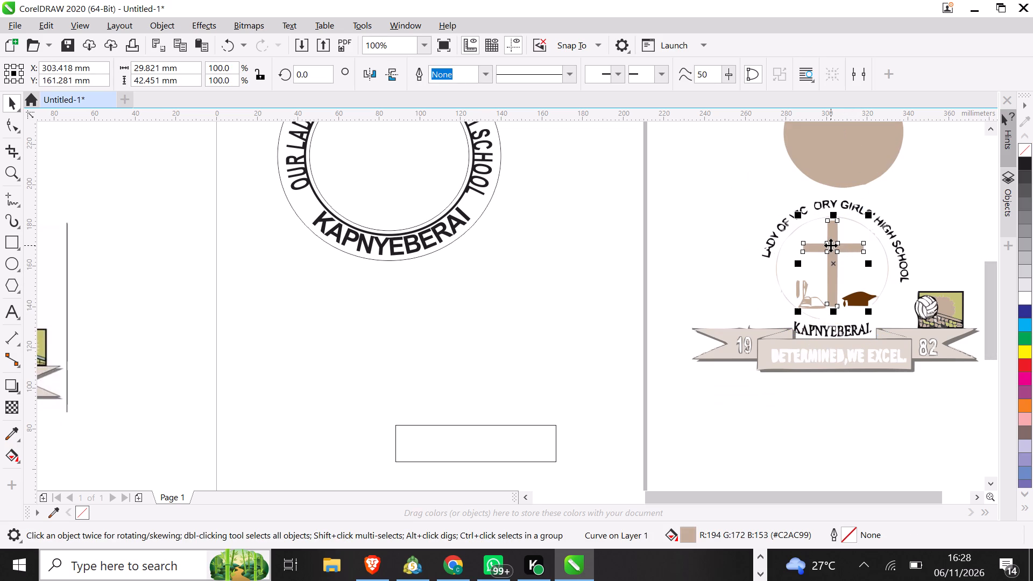
drag(831, 245, 519, 169)
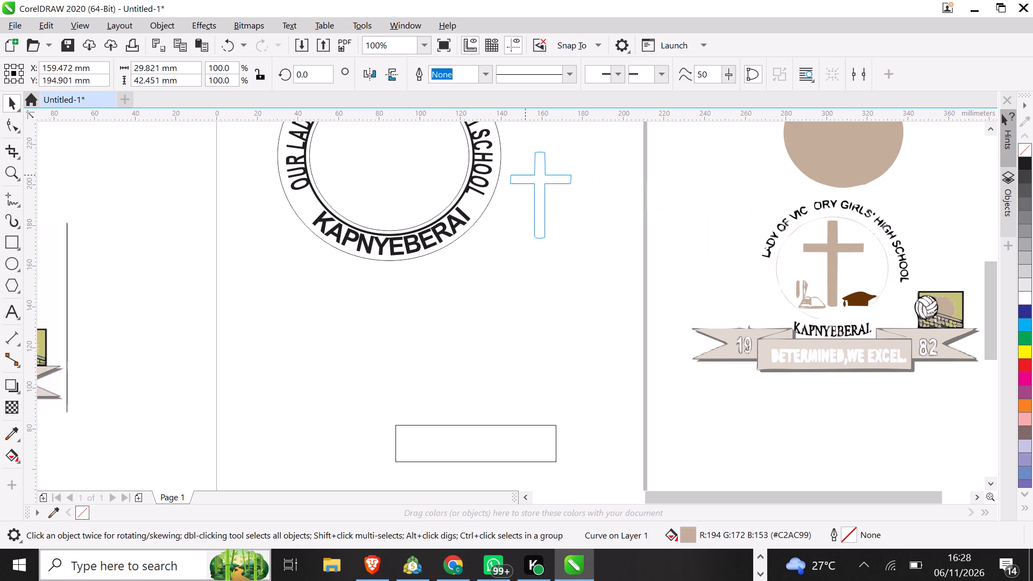
drag(519, 169, 381, 134)
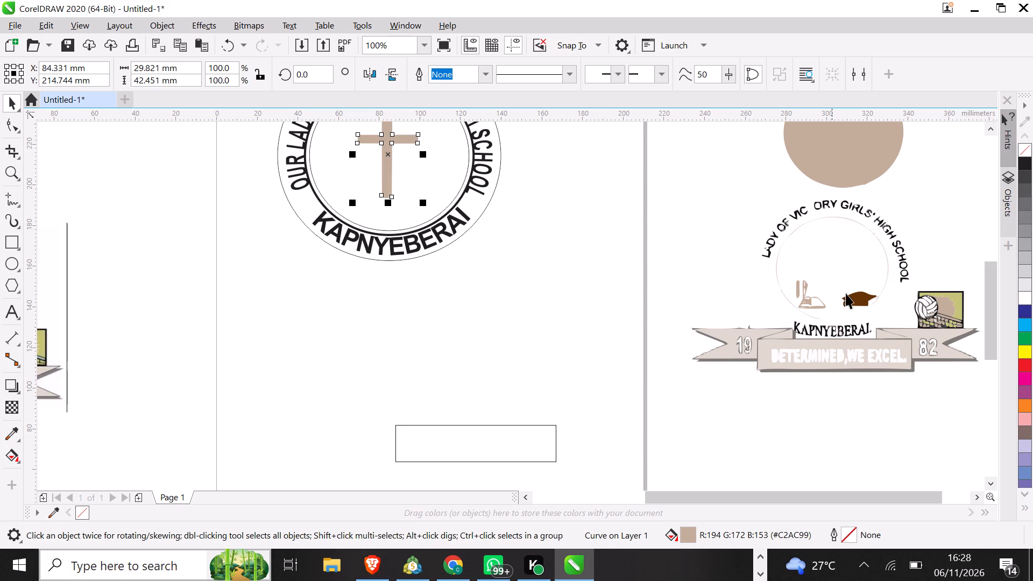
Move the traced graduation cap inside the ring, beside the foot of the cross at about X 105 mm, Y 197 mm.
drag(832, 281, 886, 320)
drag(862, 300, 453, 196)
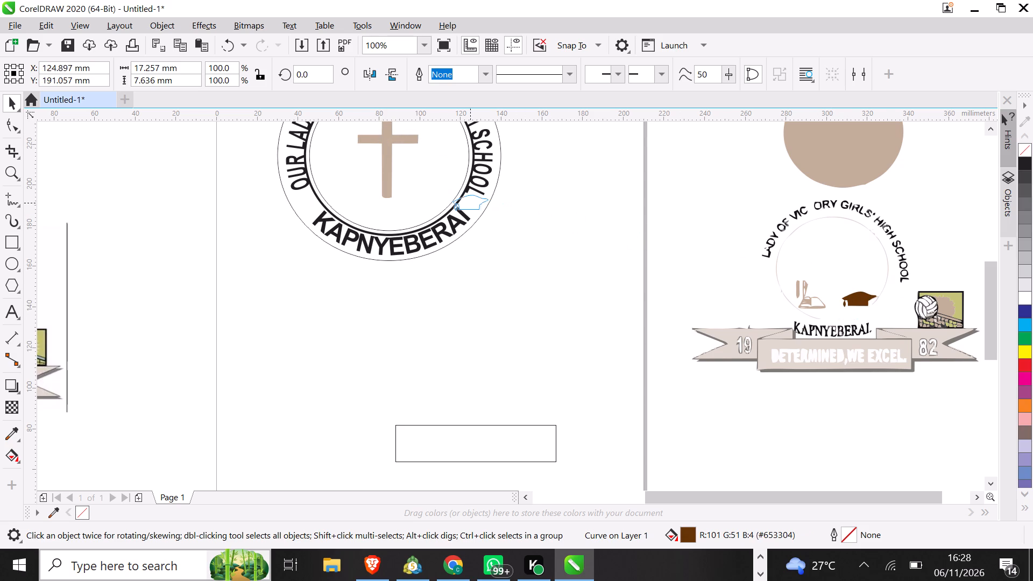
drag(453, 196, 430, 192)
Move the traced volleyball and net picture onto the page's right edge, at about X 203 mm, Y 142 mm.
click(917, 303)
click(955, 379)
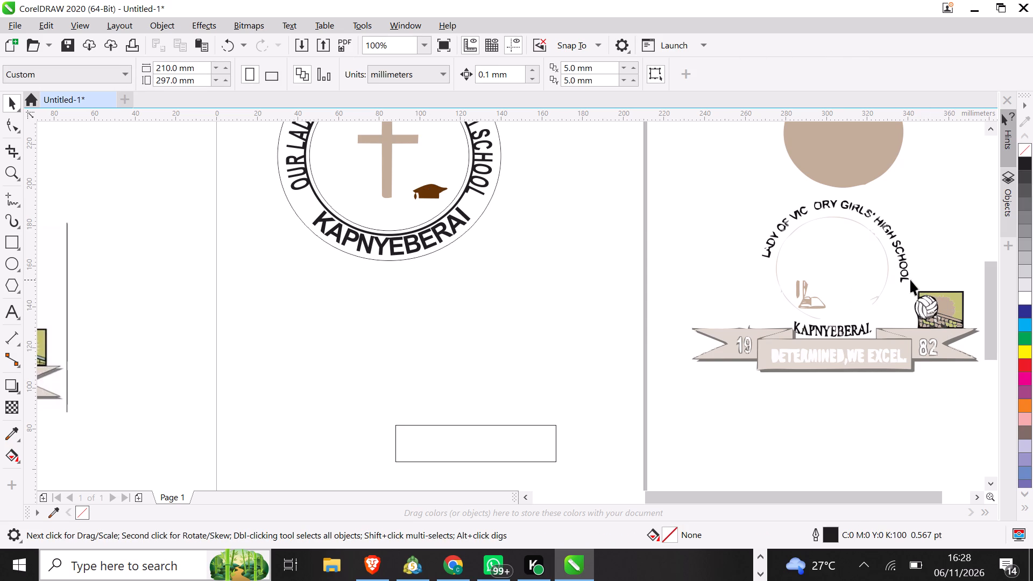
drag(910, 280, 864, 310)
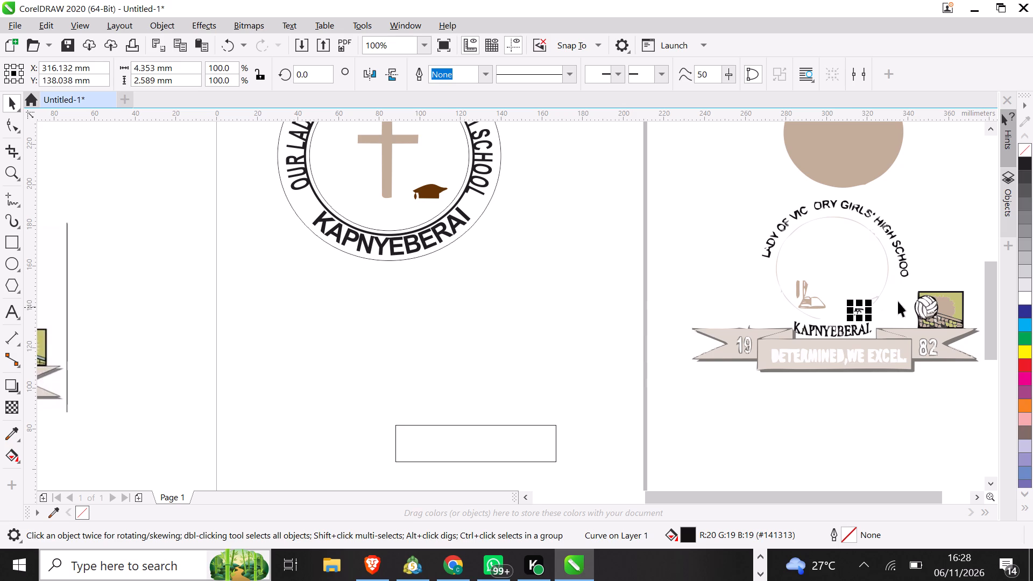
drag(914, 278, 961, 338)
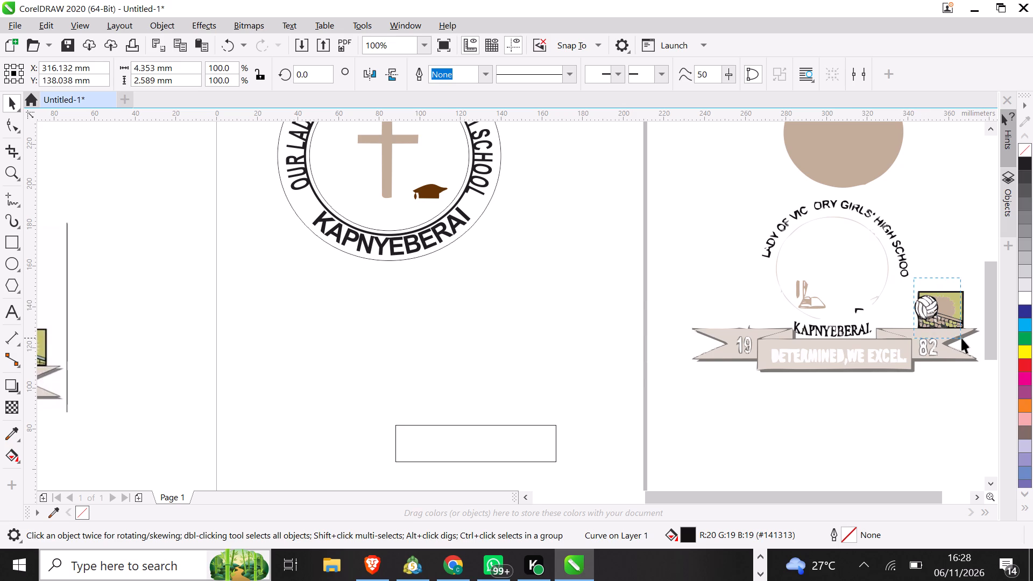
drag(961, 338, 970, 340)
drag(946, 310, 689, 317)
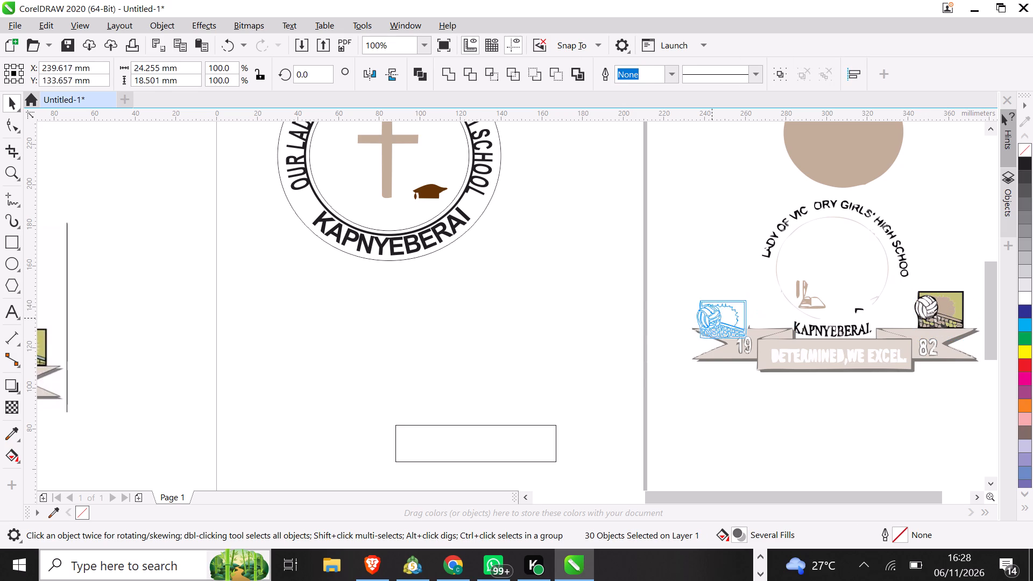
drag(689, 317, 637, 300)
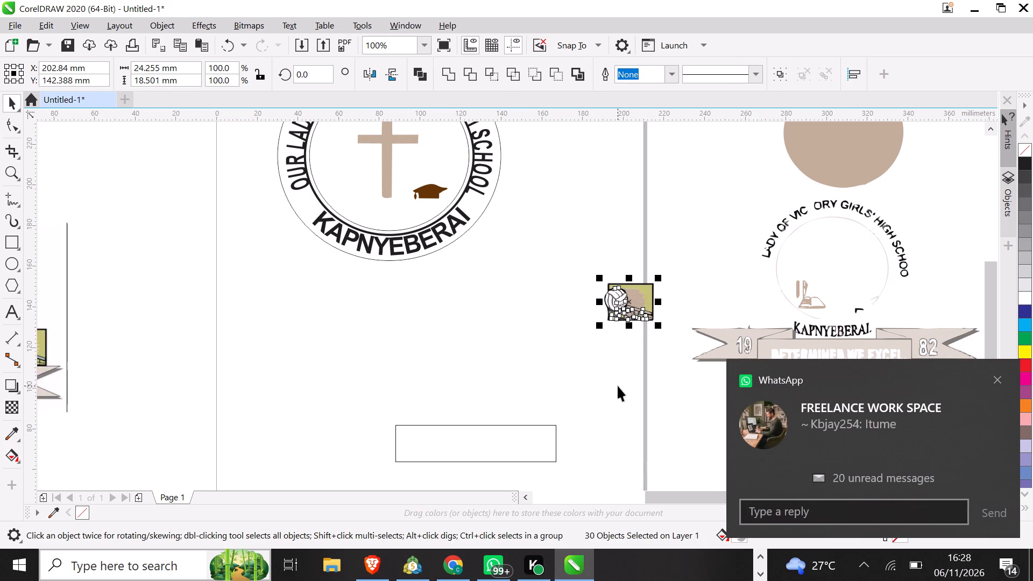
click(618, 386)
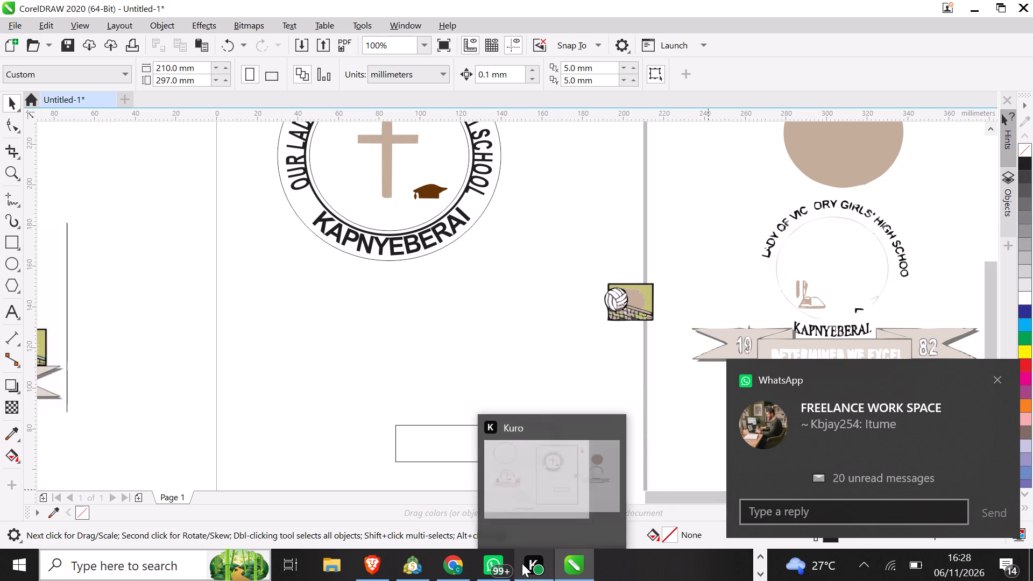
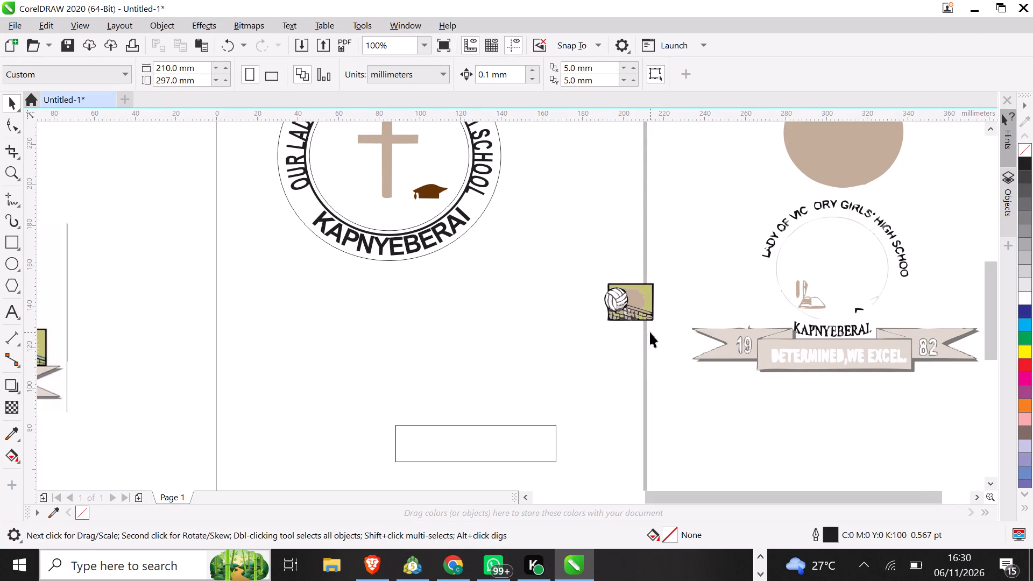
Enlarge the beige cross inside the ring proportionally to about 41 × 58 mm.
key(ctrl+minus)
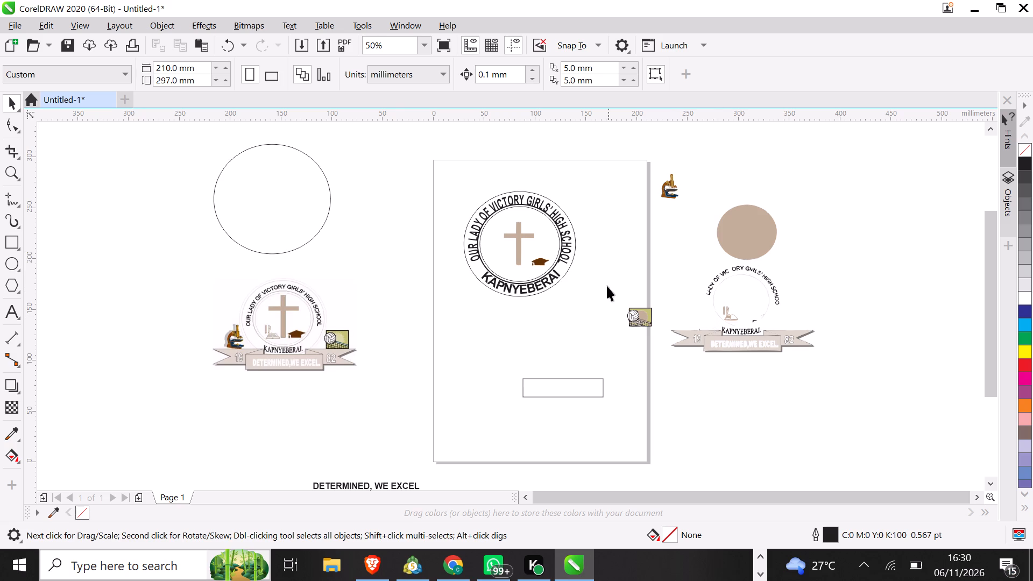
click(514, 238)
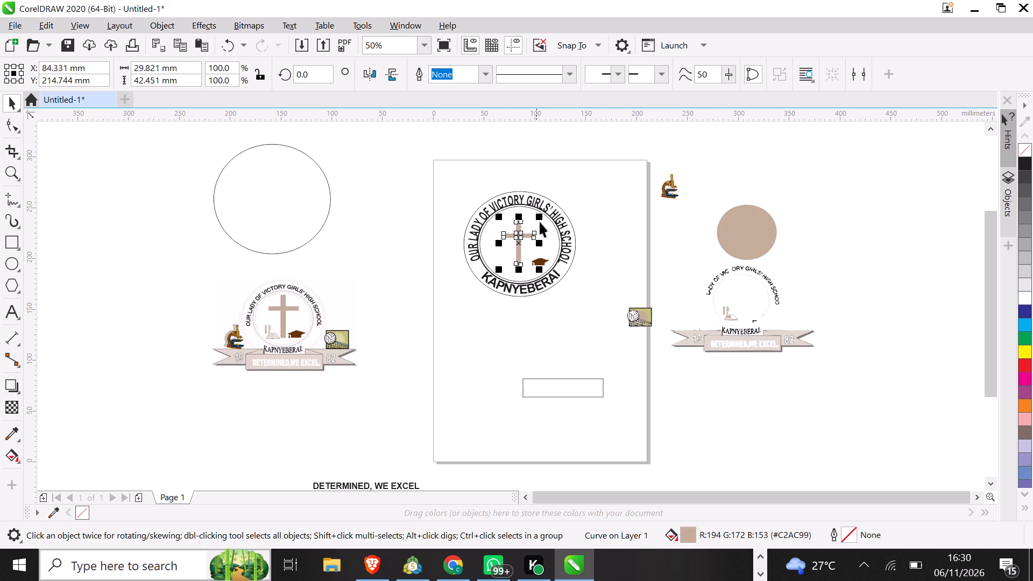
drag(542, 217, 556, 201)
Nudge the enlarged cross down and left to centre it in the ring, at about X 87 mm, Y 215 mm.
key(Down)
key(Down)
key(Down)
key(Down)
key(Down)
key(Down)
key(Down)
key(Down)
key(Down)
key(Down)
key(Down)
key(Down)
key(Down)
key(Down)
key(Down)
key(Down)
key(Down)
key(Down)
key(Down)
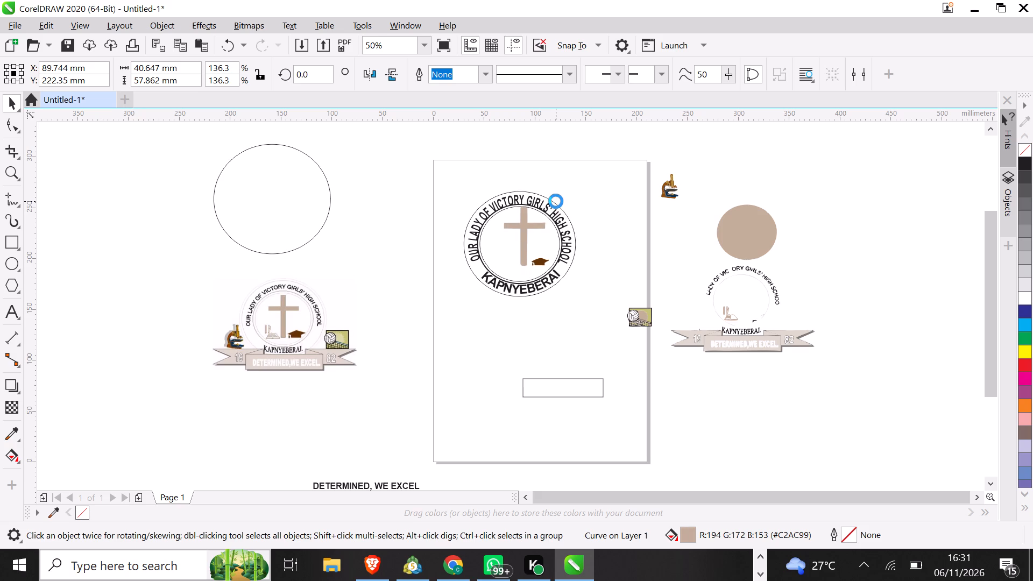
key(Left)
key(Left)
key(Left)
key(Left)
key(Left)
key(Left)
key(Left)
key(Left)
key(Left)
key(Left)
key(Left)
key(Left)
key(Left)
key(Left)
key(Left)
key(Left)
key(Left)
key(Left)
key(Left)
key(Left)
key(Left)
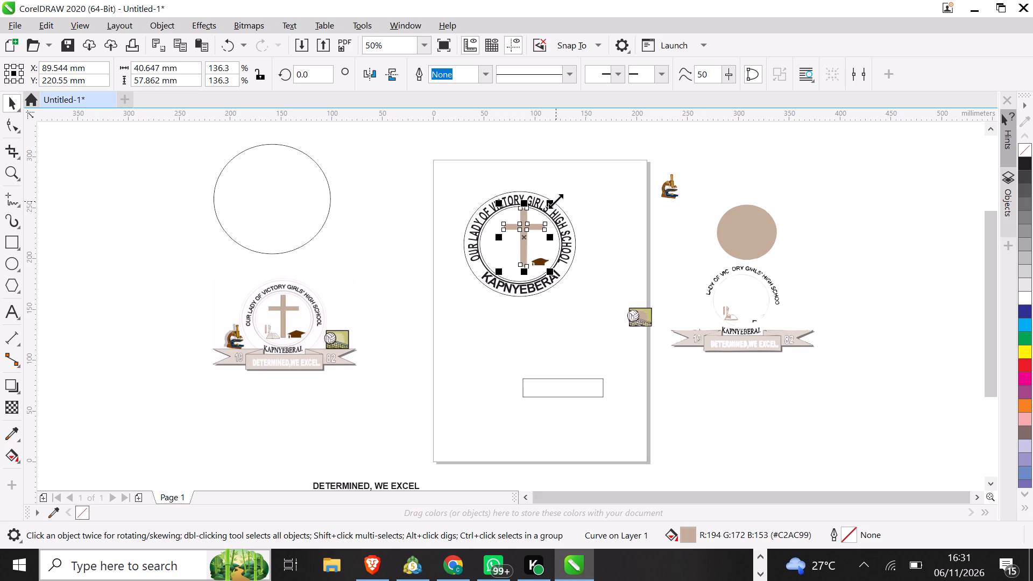
key(Down)
key(Down)
key(Down)
key(Down)
key(Down)
key(Down)
key(Down)
key(Down)
key(Down)
key(Down)
key(Down)
key(Down)
key(Down)
key(Down)
key(Down)
key(Down)
key(Down)
key(Down)
key(Down)
key(Down)
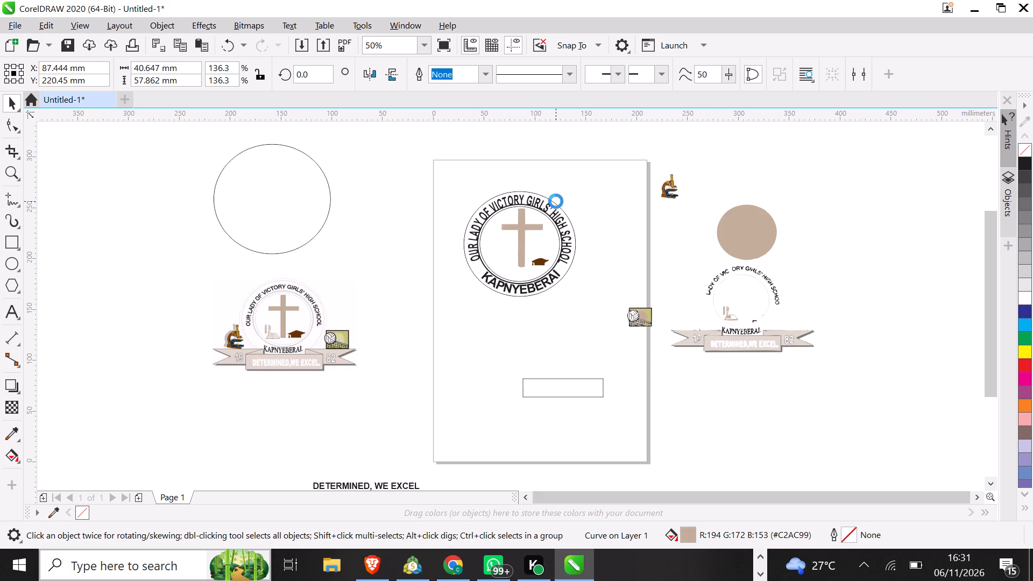
key(Down)
key(Down)
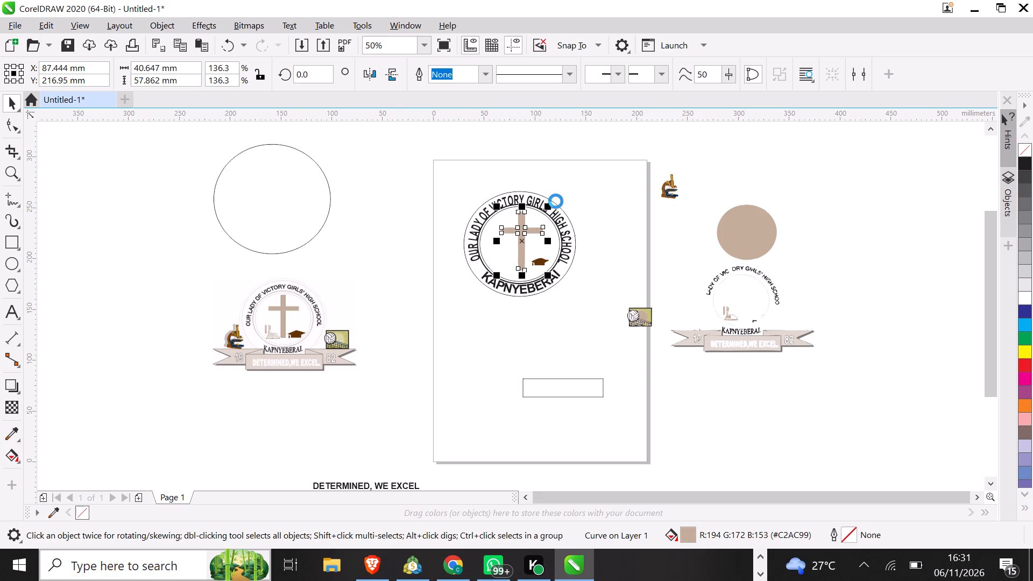
key(Down)
key(Down)
key(Down)
key(Down)
key(Down)
key(Down)
key(Down)
key(Down)
key(Down)
key(Down)
key(Down)
key(Down)
key(Down)
key(Down)
key(Down)
key(Down)
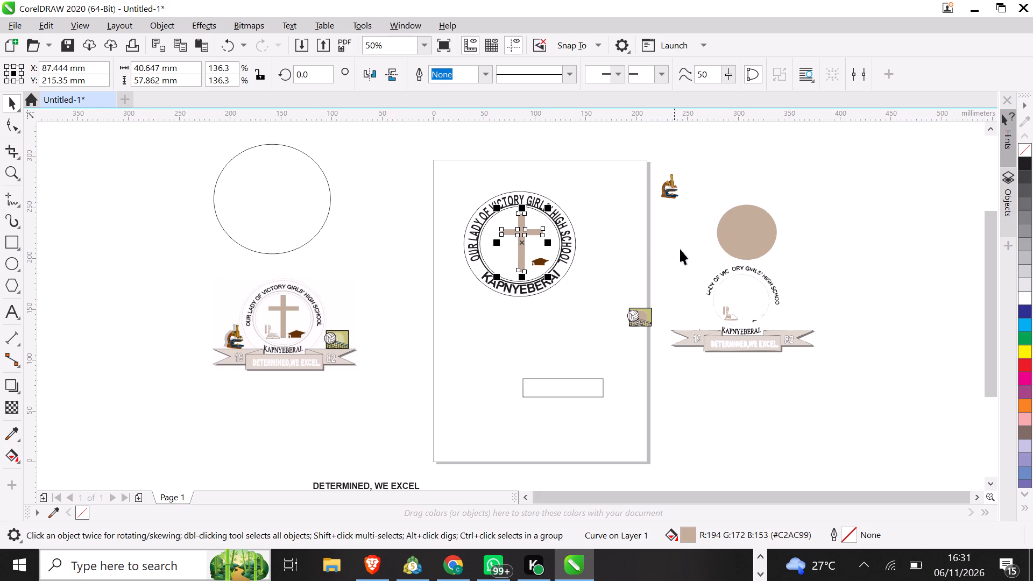
click(636, 247)
Enlarge the brown graduation cap beside the cross's foot proportionally to about 24 × 10 mm.
click(530, 258)
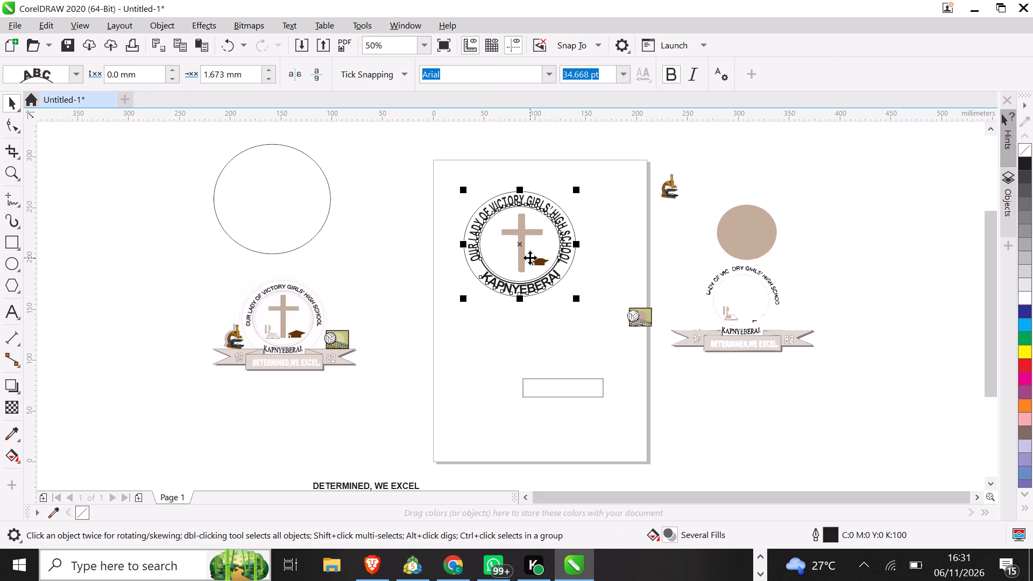
drag(616, 269, 542, 264)
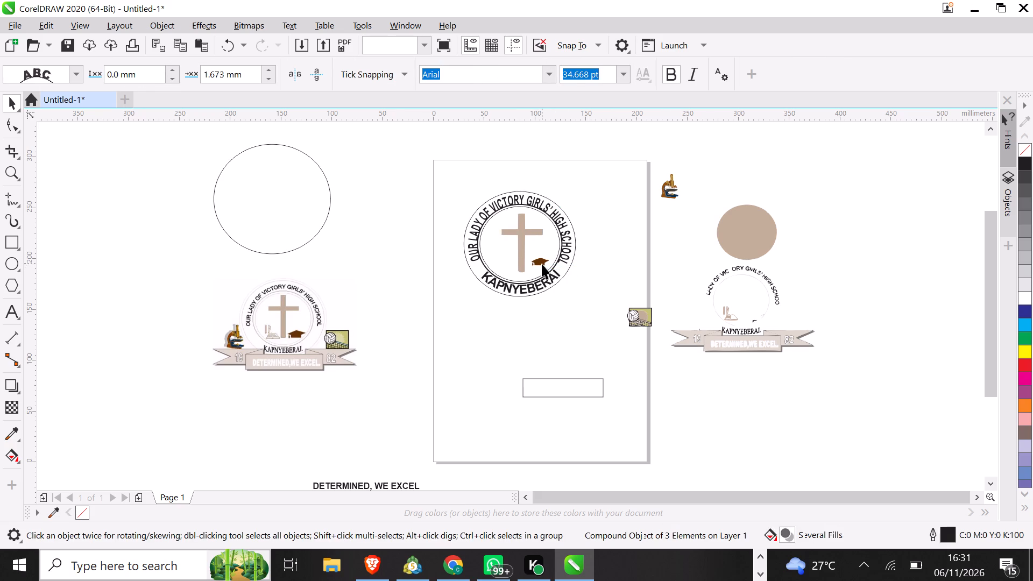
click(539, 261)
click(602, 277)
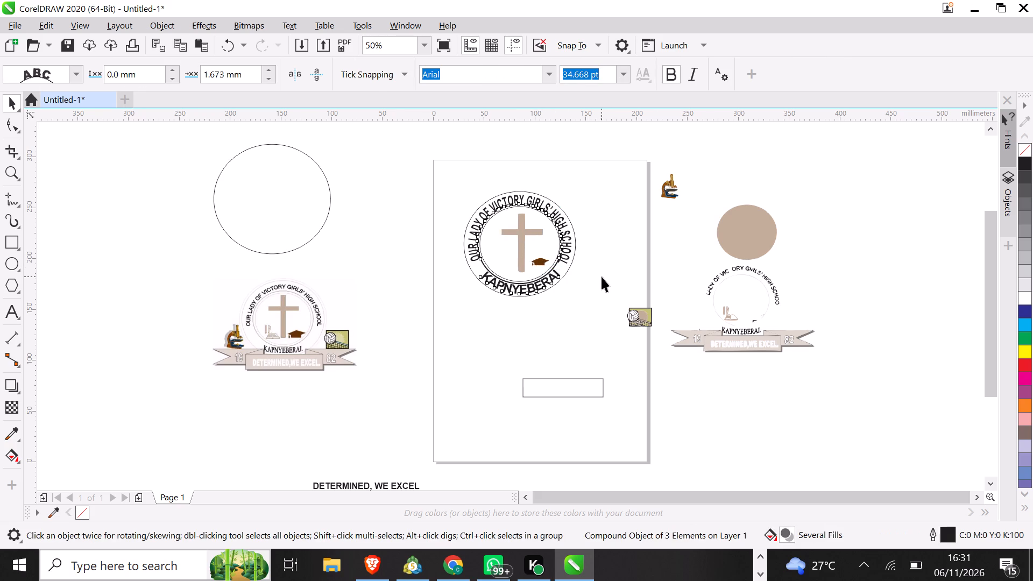
click(538, 262)
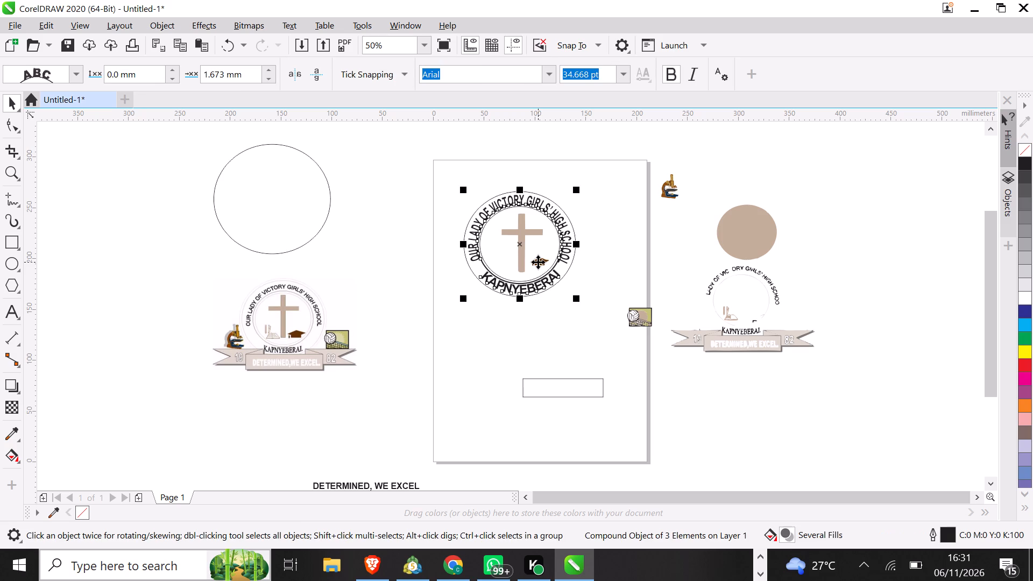
click(617, 257)
drag(617, 257, 535, 256)
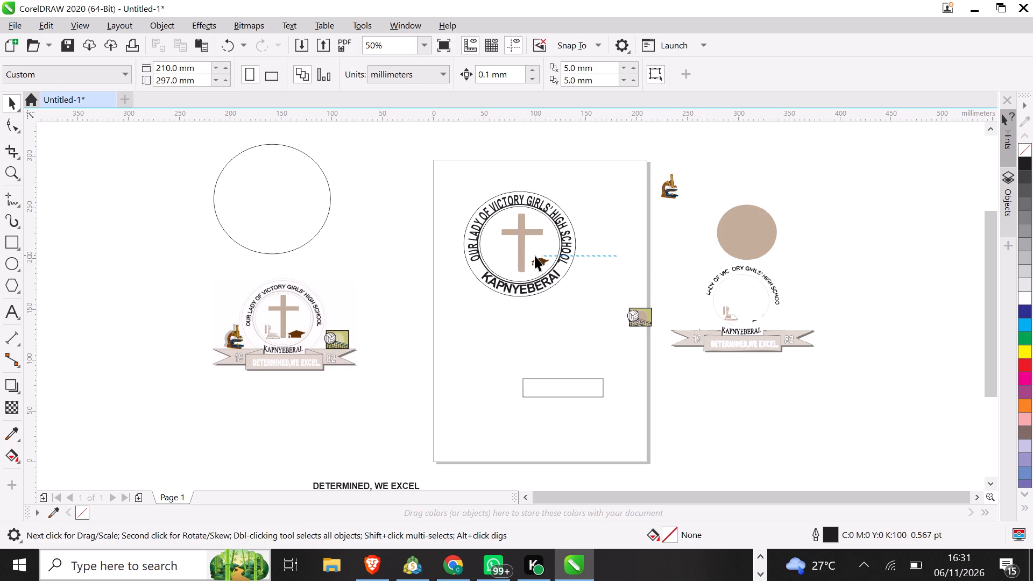
drag(535, 256, 514, 277)
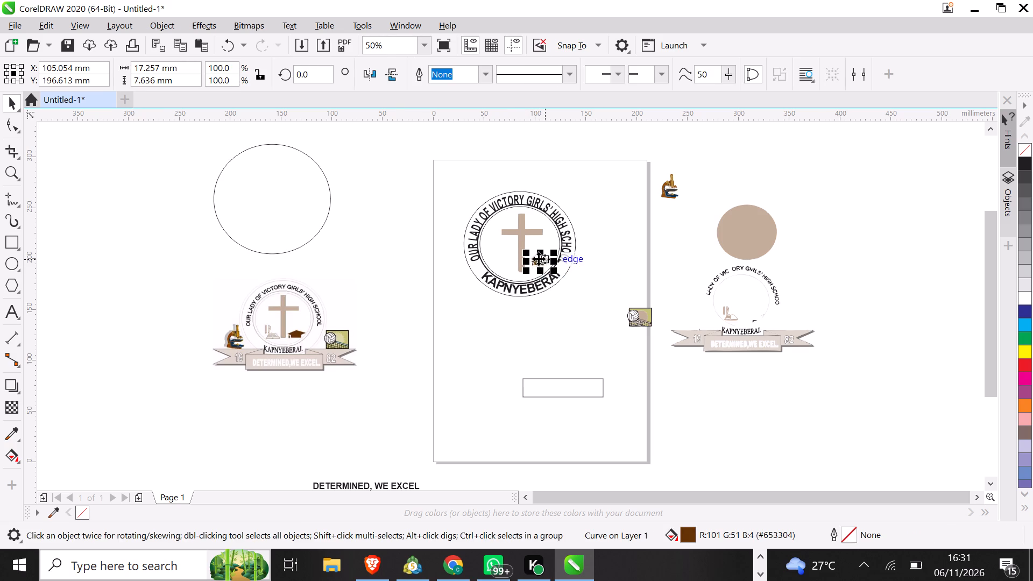
drag(528, 256, 523, 250)
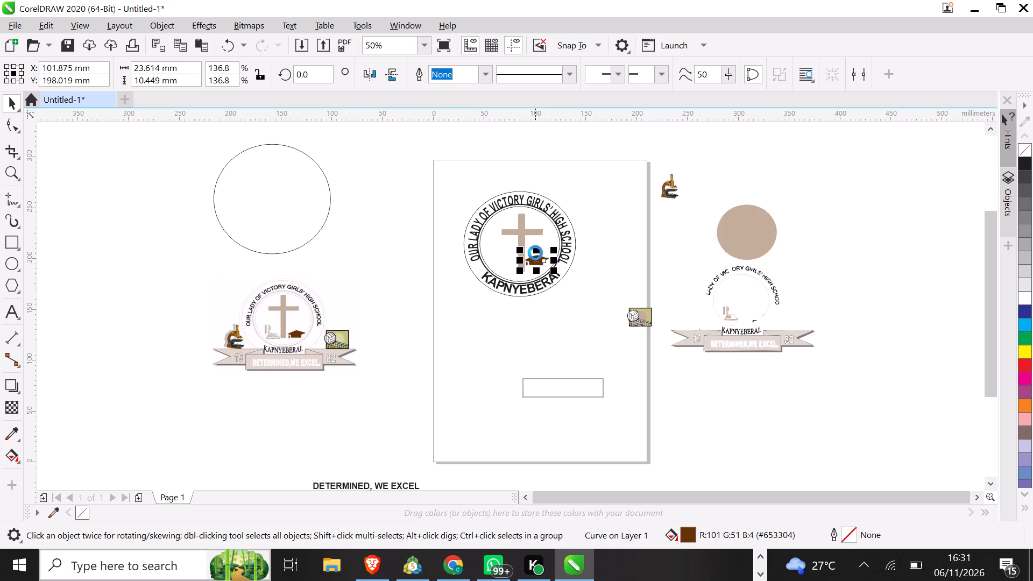
Nudge the graduation cap right, clear of the cross, to about X 103 mm, Y 198 mm.
key(Right)
key(Right)
key(Right)
key(Right)
key(Right)
key(Right)
key(Right)
key(Right)
key(Right)
key(Right)
key(Right)
key(Right)
key(Right)
click(610, 274)
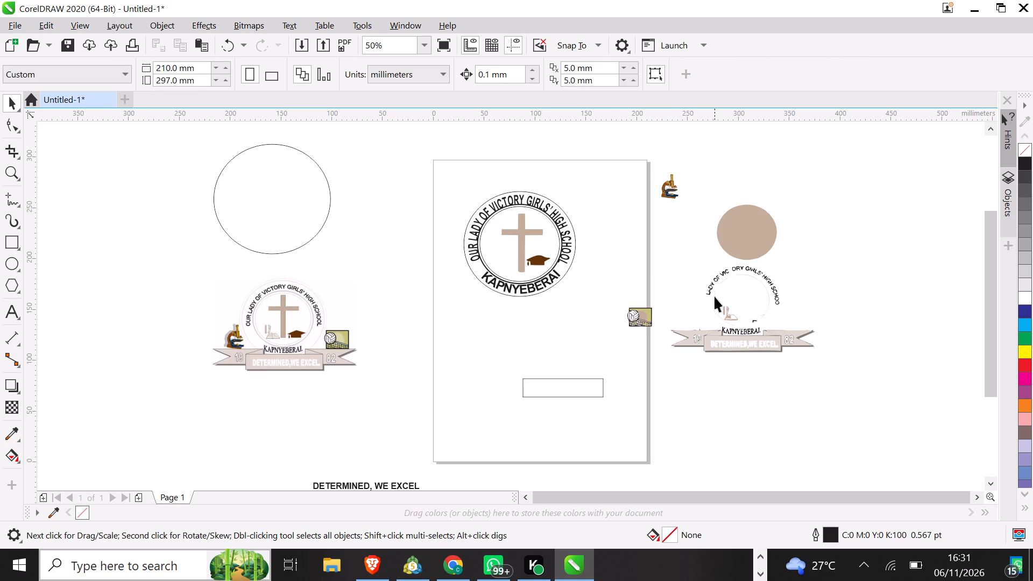
Move the small beige three-piece drawing from the traced logo onto the page below the ring and enlarge it to about 21 × 21 mm.
drag(695, 300, 745, 325)
drag(732, 316, 476, 336)
drag(458, 322, 444, 315)
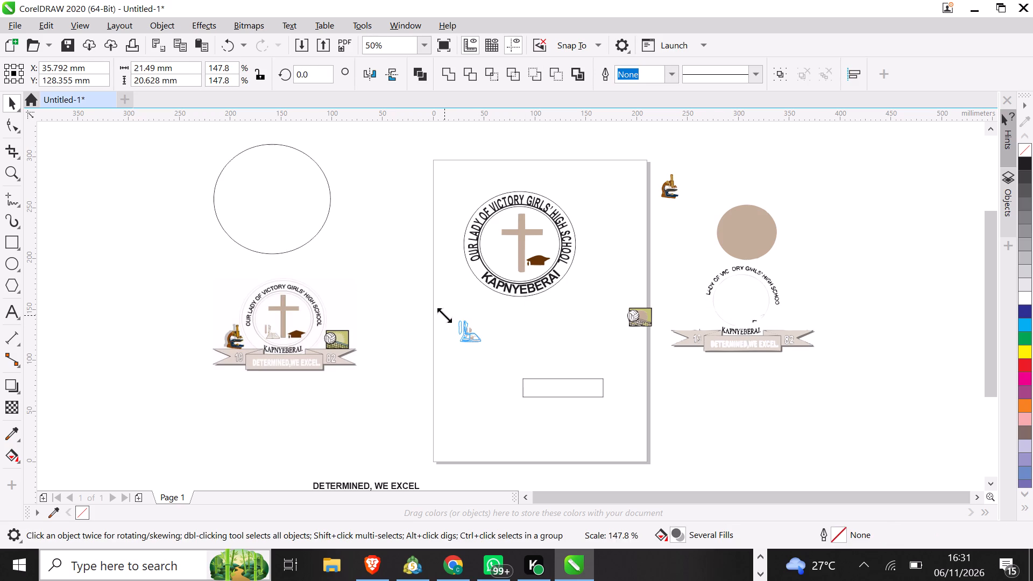
drag(444, 315, 441, 315)
Move the beige three-piece drawing inside the ring, opposite the cap beside the cross, at about X 69 mm, Y 200 mm.
drag(469, 330, 473, 320)
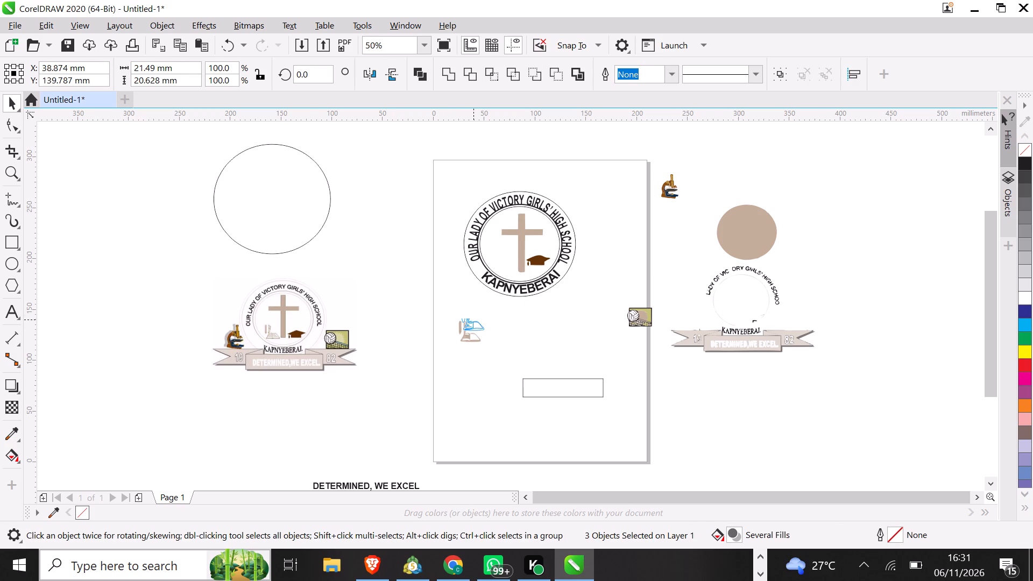
drag(473, 320, 500, 260)
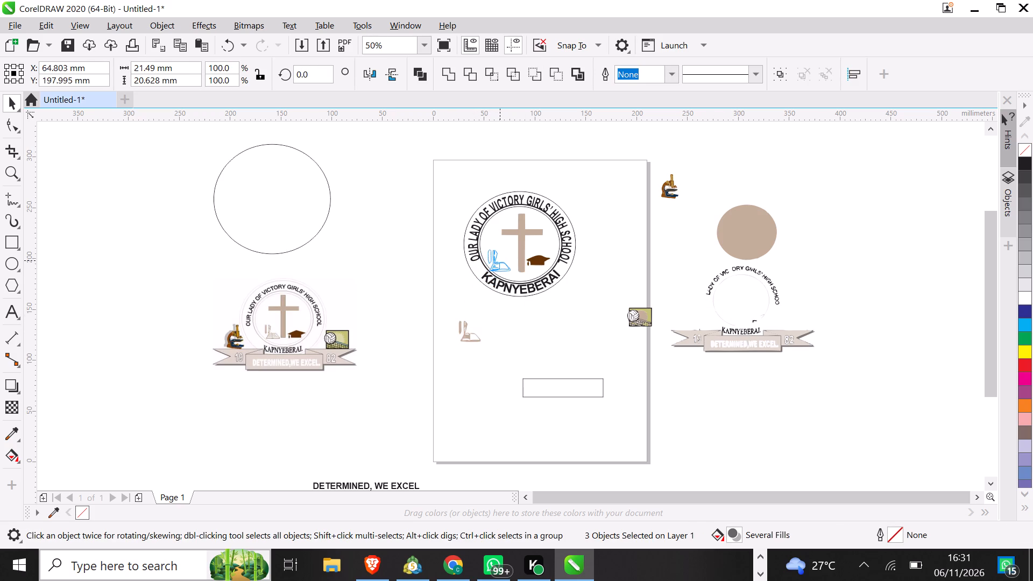
drag(500, 260, 504, 258)
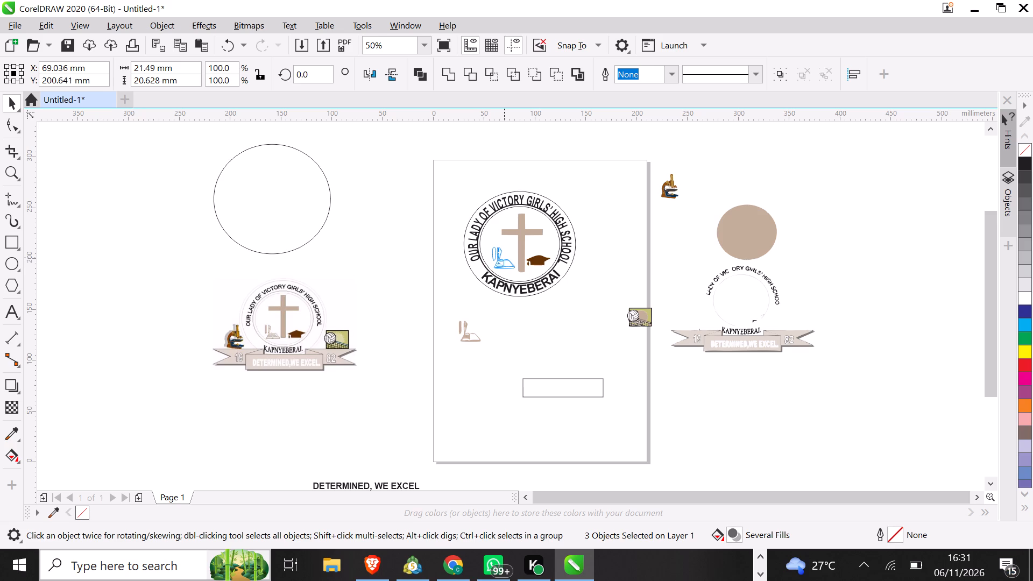
drag(504, 258, 504, 258)
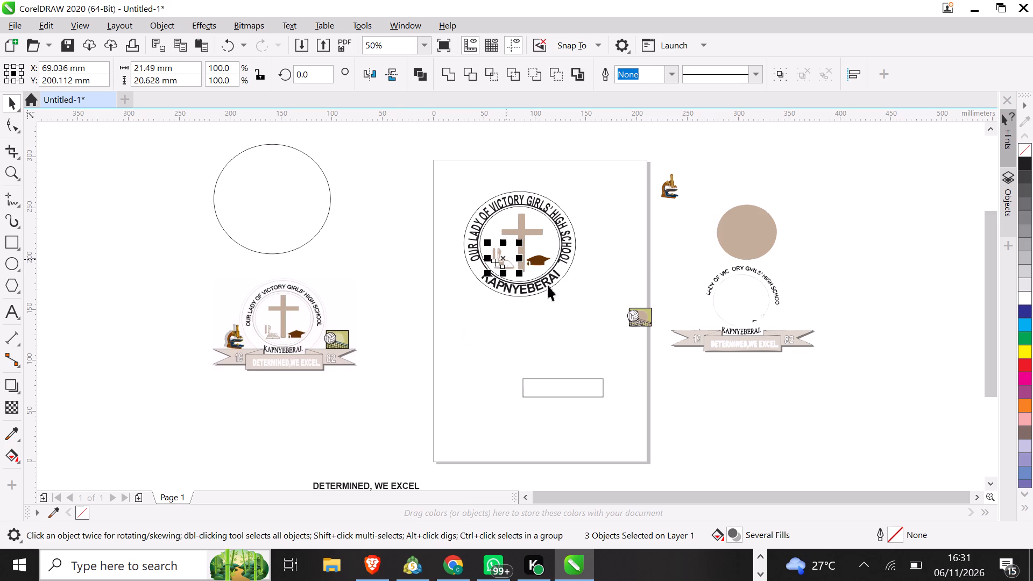
click(584, 352)
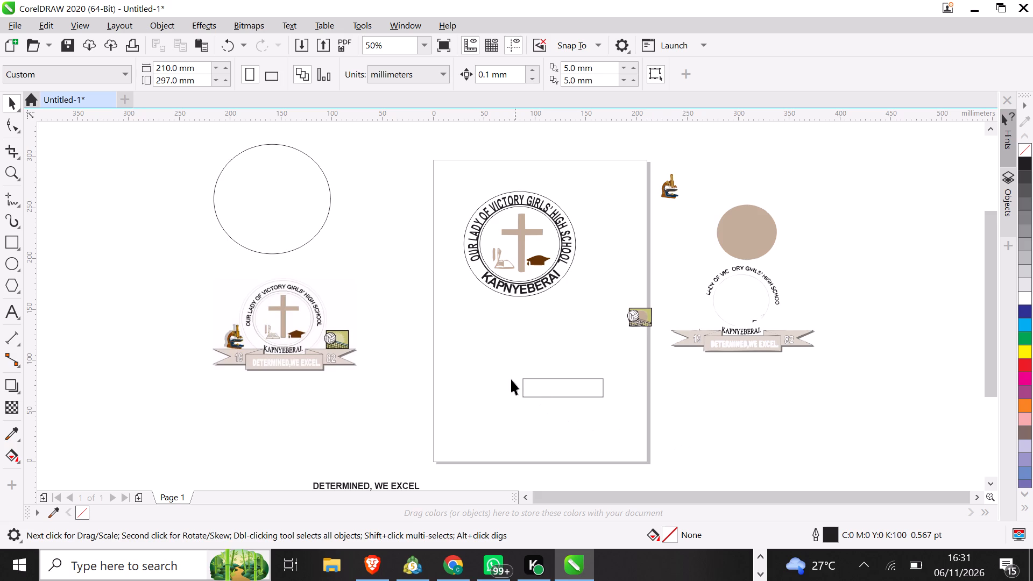
Move the empty rectangle up to sit centred just below the ring, at about X 86 mm, Y 149 mm.
drag(511, 365, 632, 415)
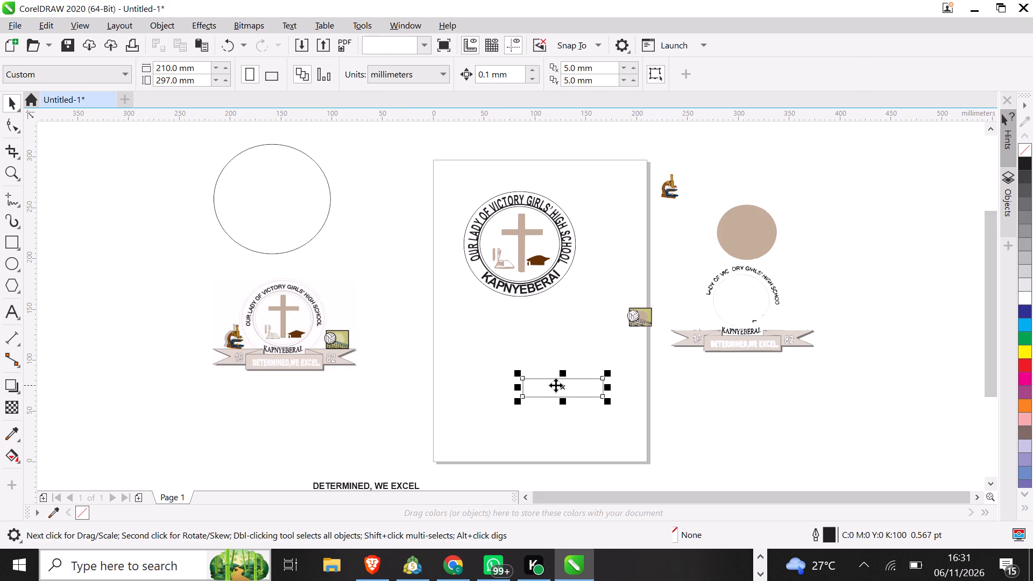
drag(562, 385, 510, 303)
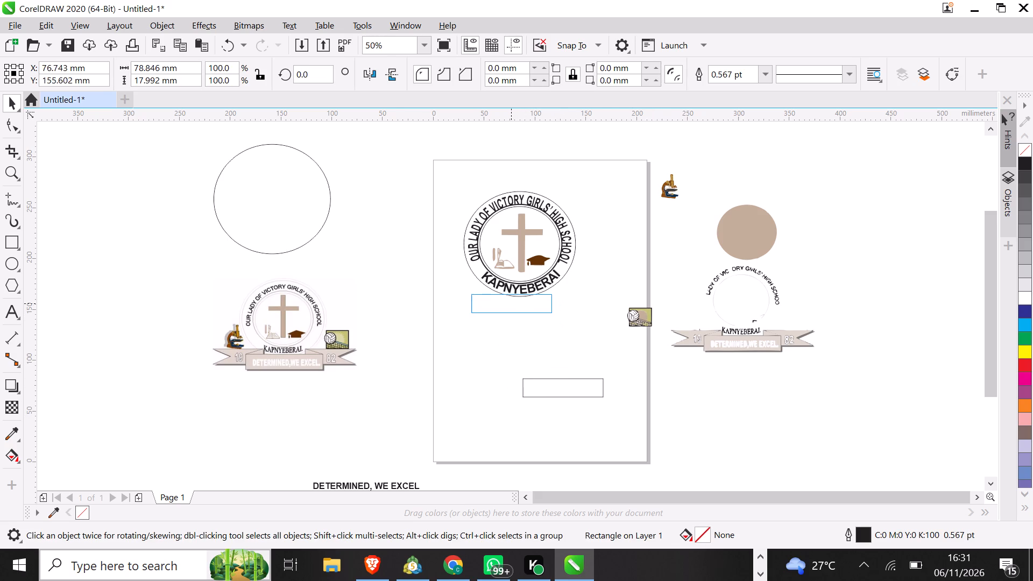
drag(510, 303, 520, 310)
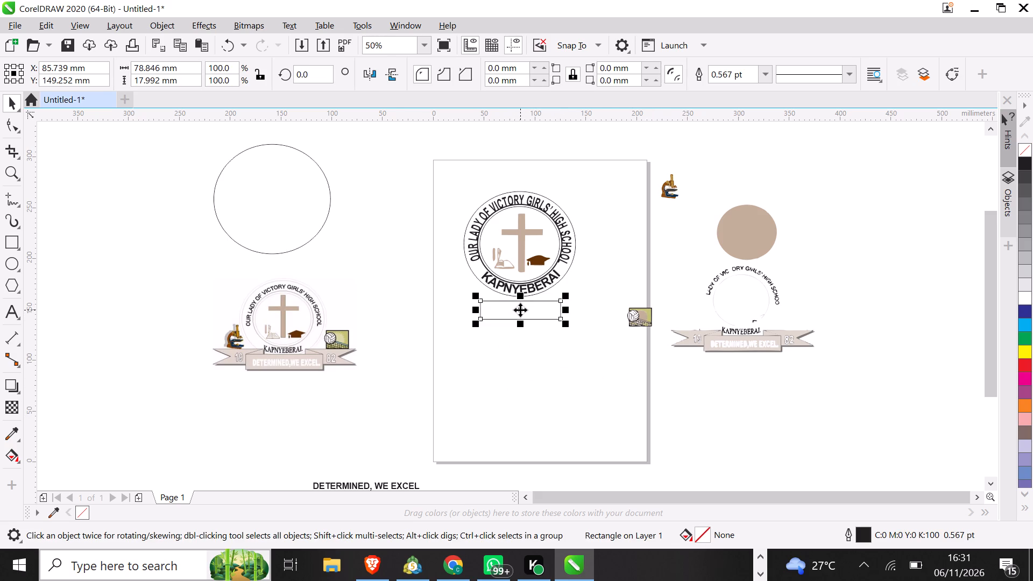
Reduce the rectangle's height to about 15 mm by raising its bottom edge.
click(521, 325)
key(ctrl+equal)
key(ctrl+equal)
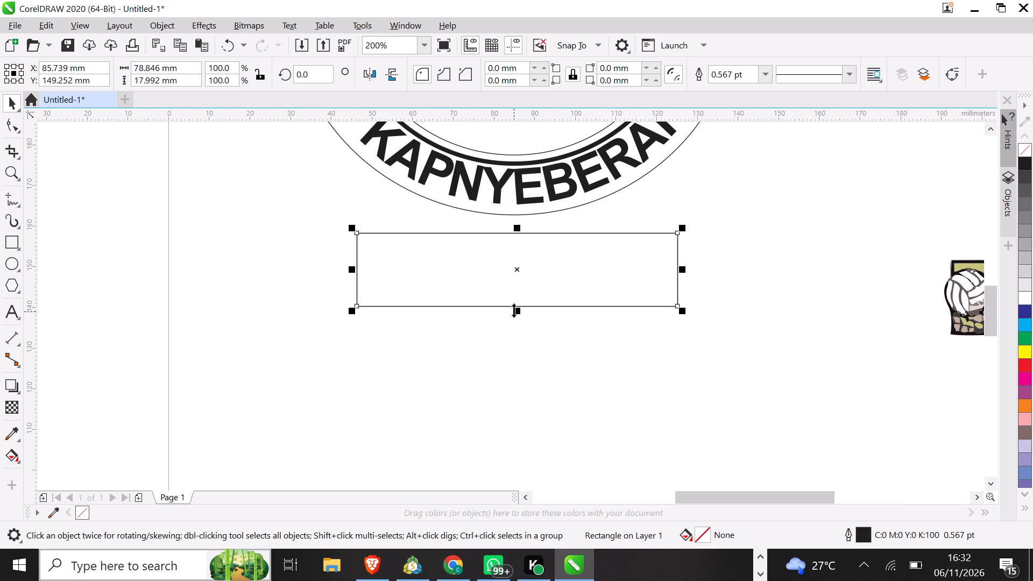
drag(514, 309, 514, 302)
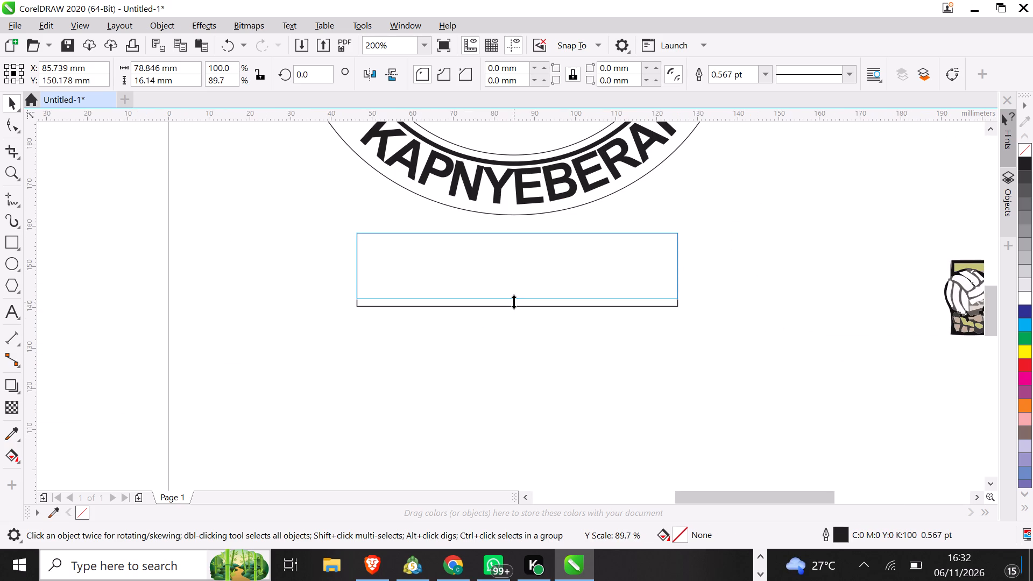
drag(514, 302, 514, 296)
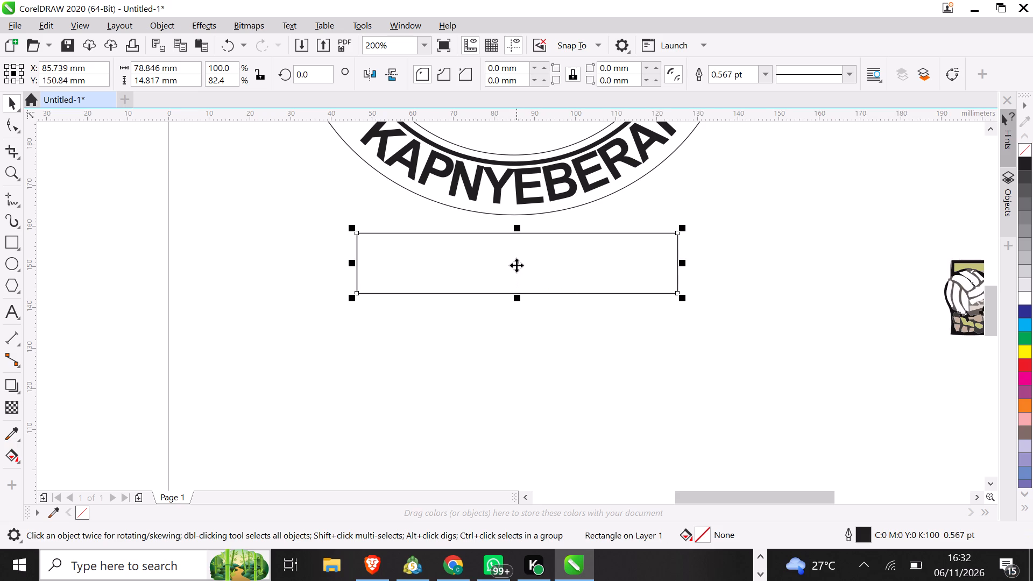
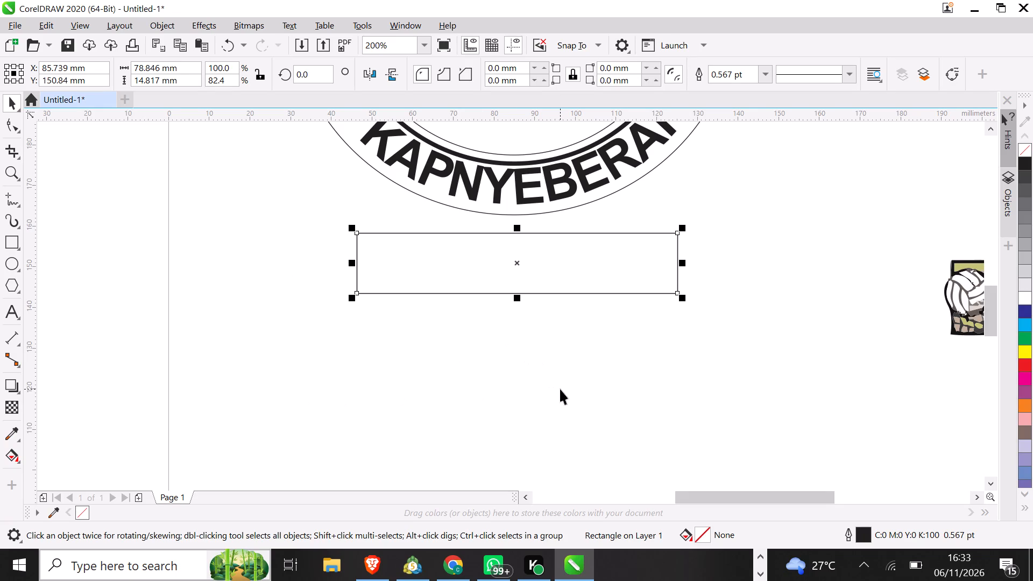
Trace the outline of the ribbon tail holding 82 on the reference logo with the Polyline tool, about 45 × 15 mm.
drag(858, 348, 713, 371)
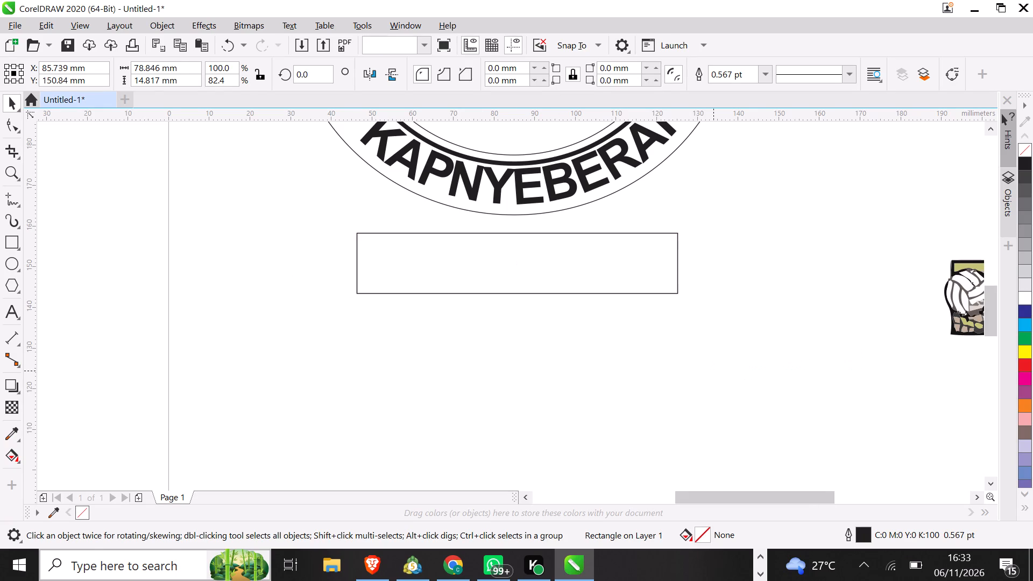
key(ctrl+minus)
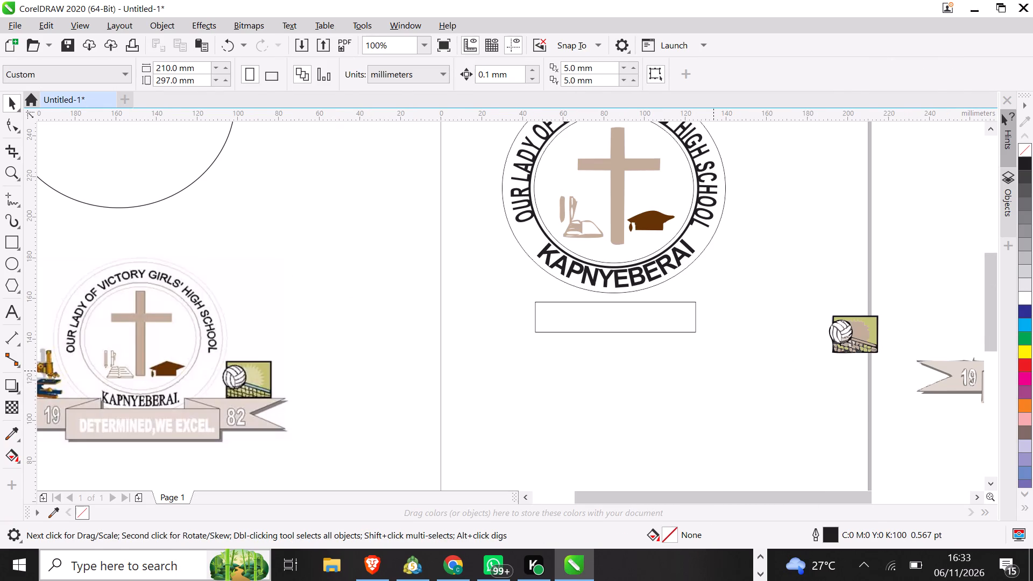
drag(704, 426, 562, 407)
click(16, 201)
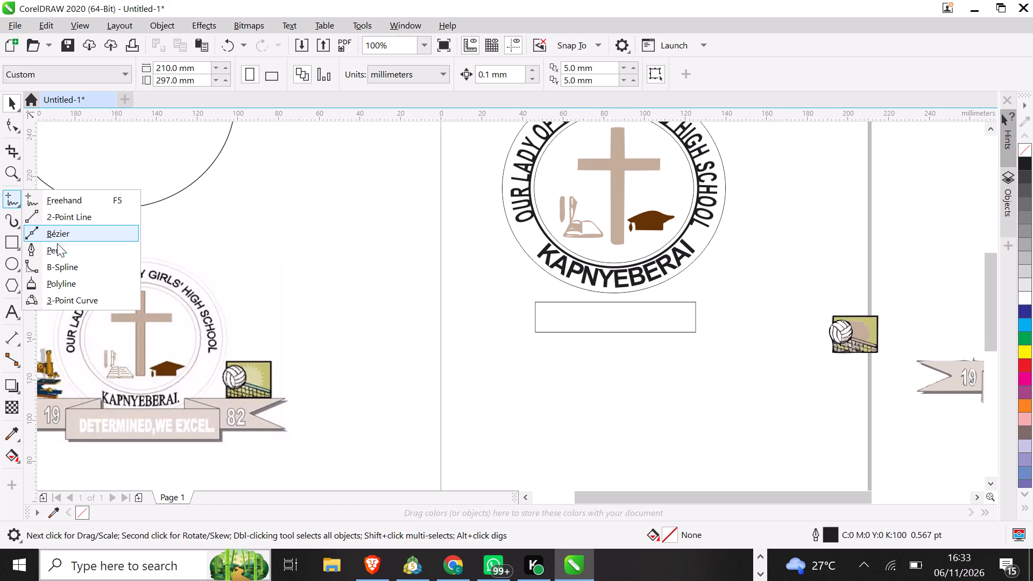
click(74, 277)
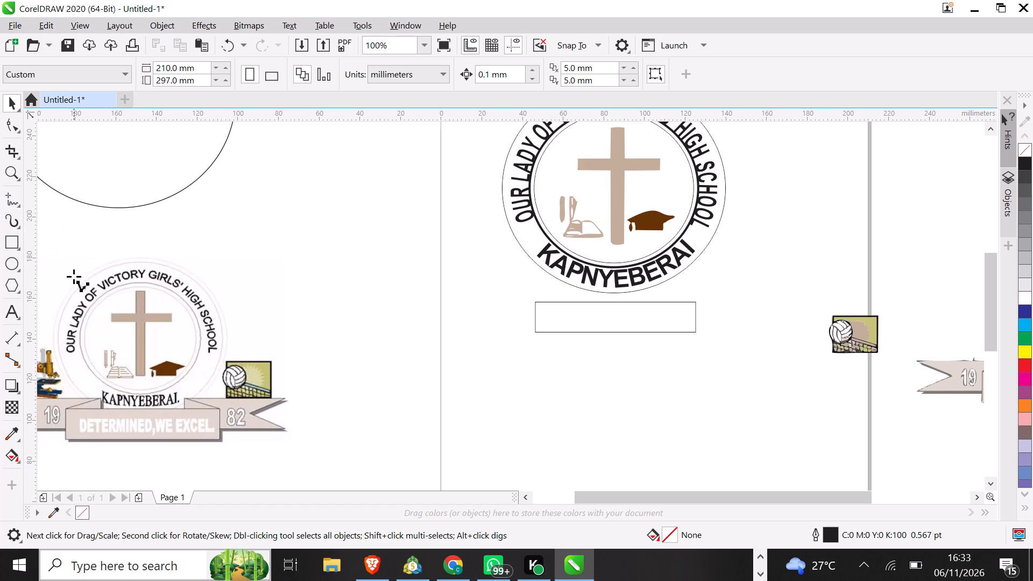
click(183, 409)
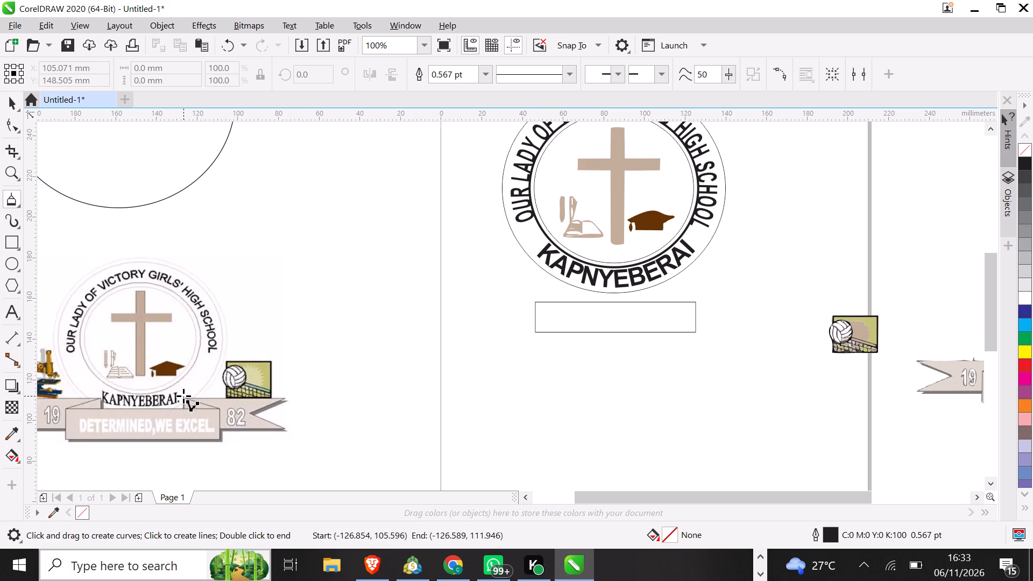
click(183, 396)
Finish tracing the 82 ribbon tail on the reference logo, including its V notch and folded inner end, about 51 × 17 mm overall.
click(284, 396)
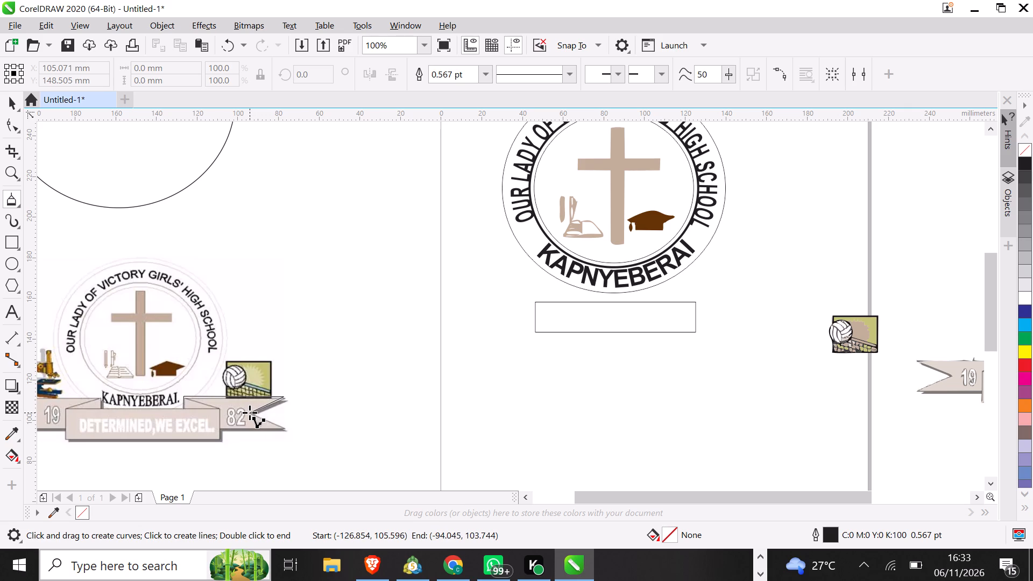
click(250, 413)
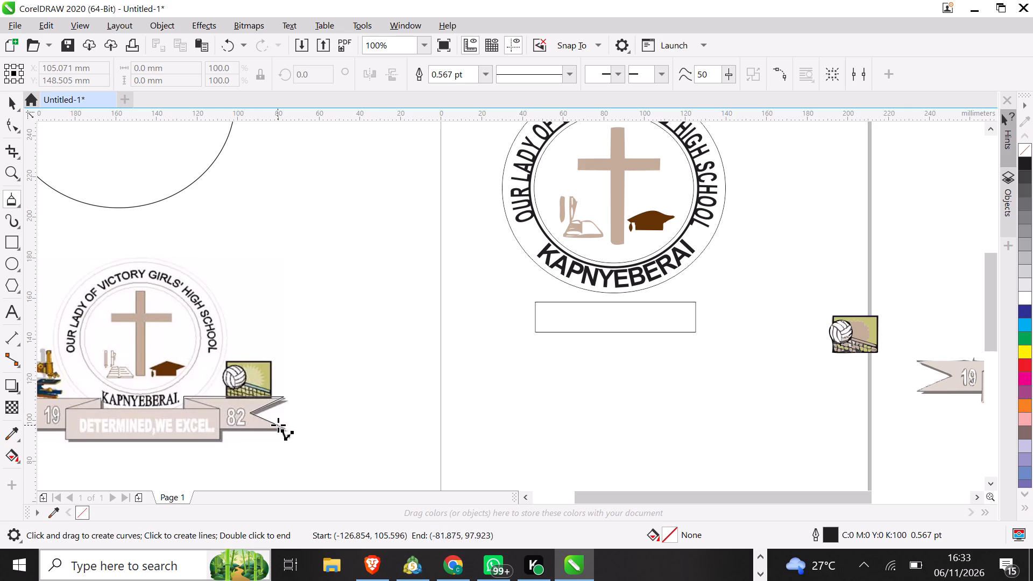
click(287, 430)
click(218, 430)
click(219, 409)
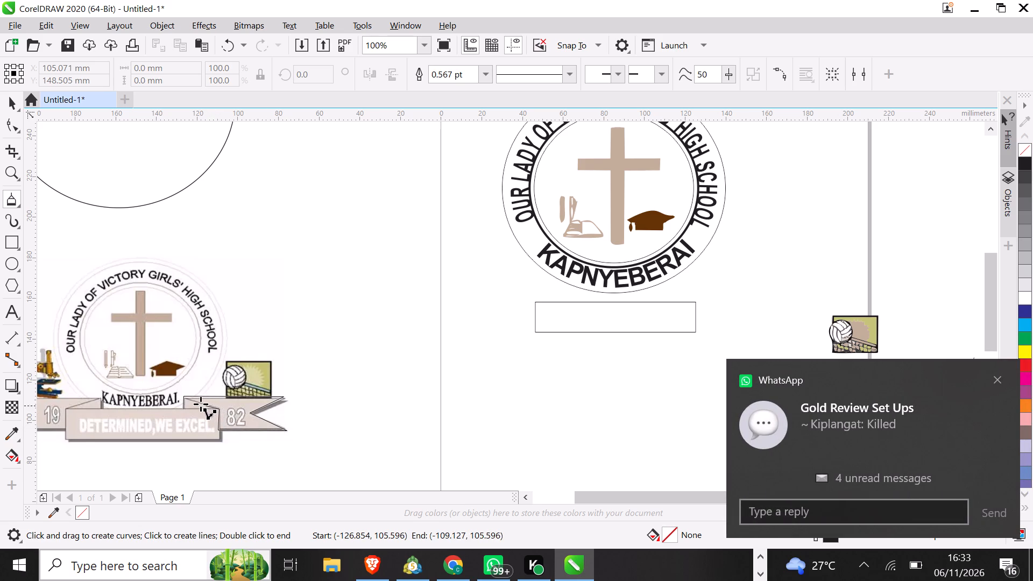
click(186, 398)
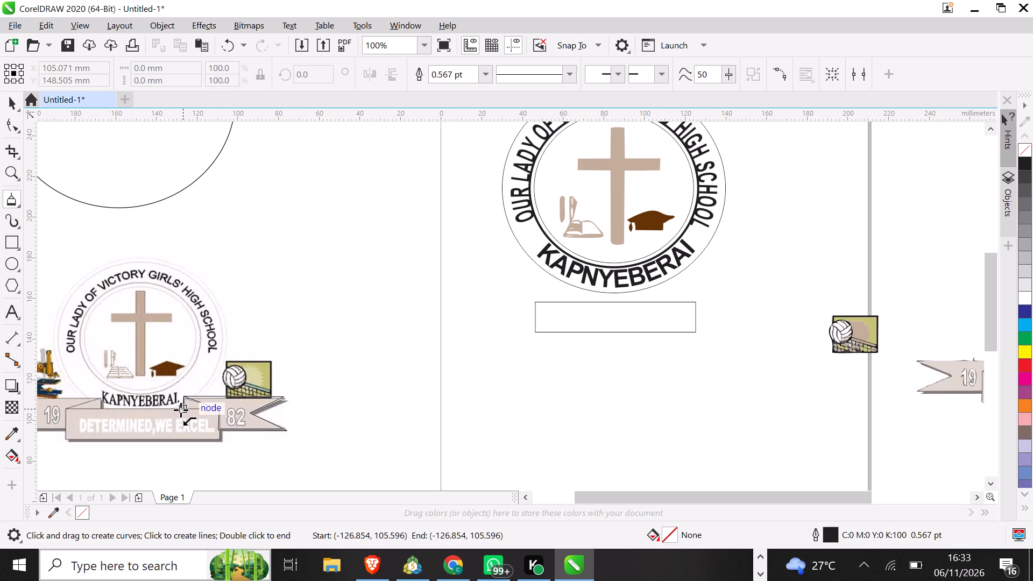
click(182, 409)
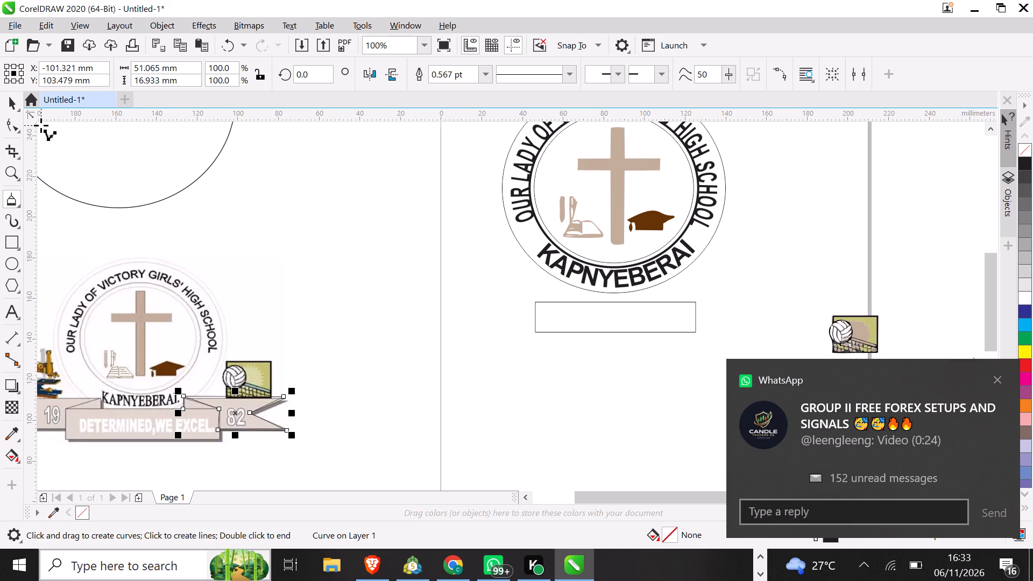
Move the traced ribbon tail outline onto the page, below the empty rectangle's end, at about X 131 mm, Y 107 mm.
click(13, 103)
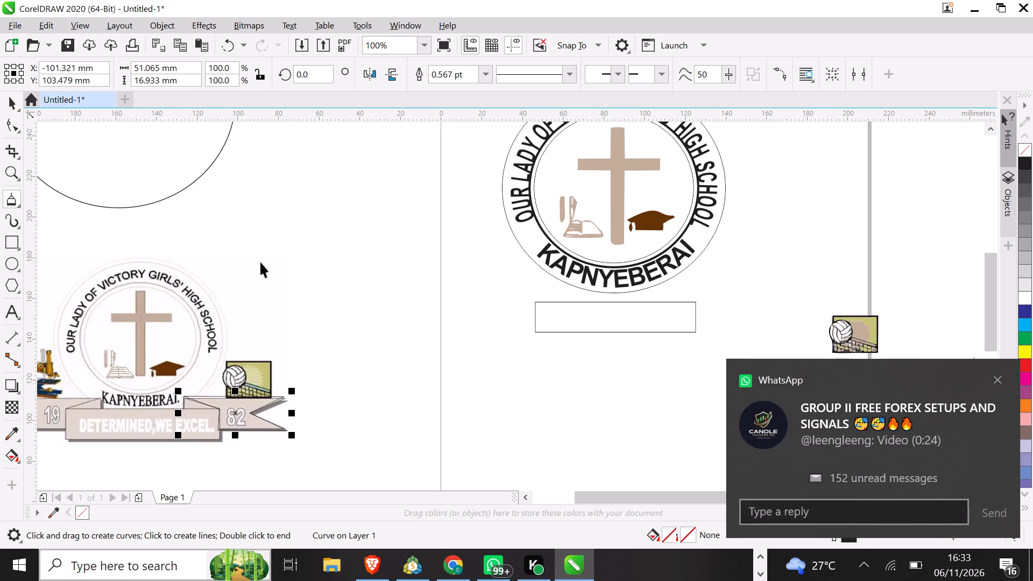
drag(235, 412, 450, 372)
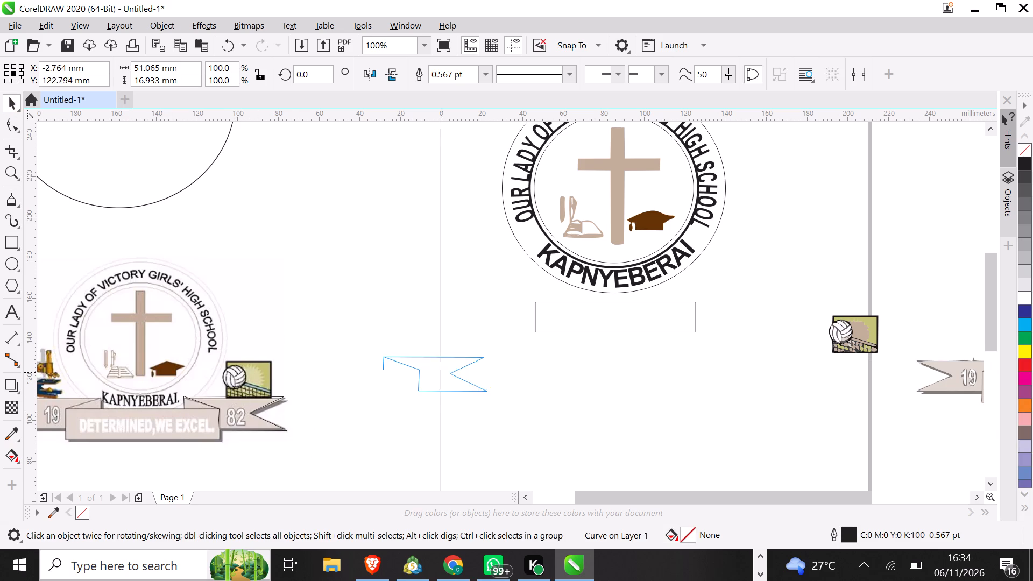
drag(450, 372, 699, 310)
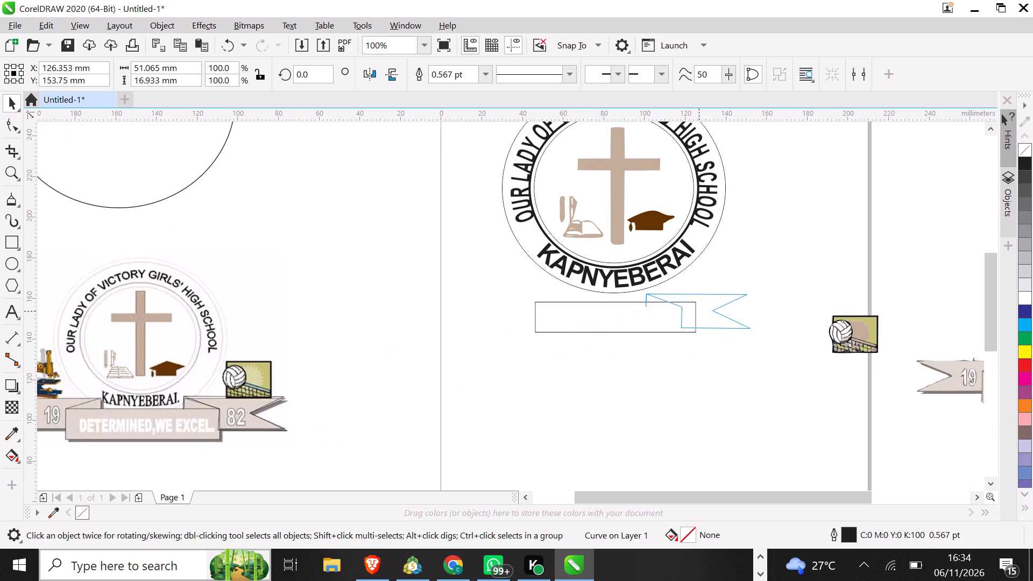
drag(699, 310, 716, 305)
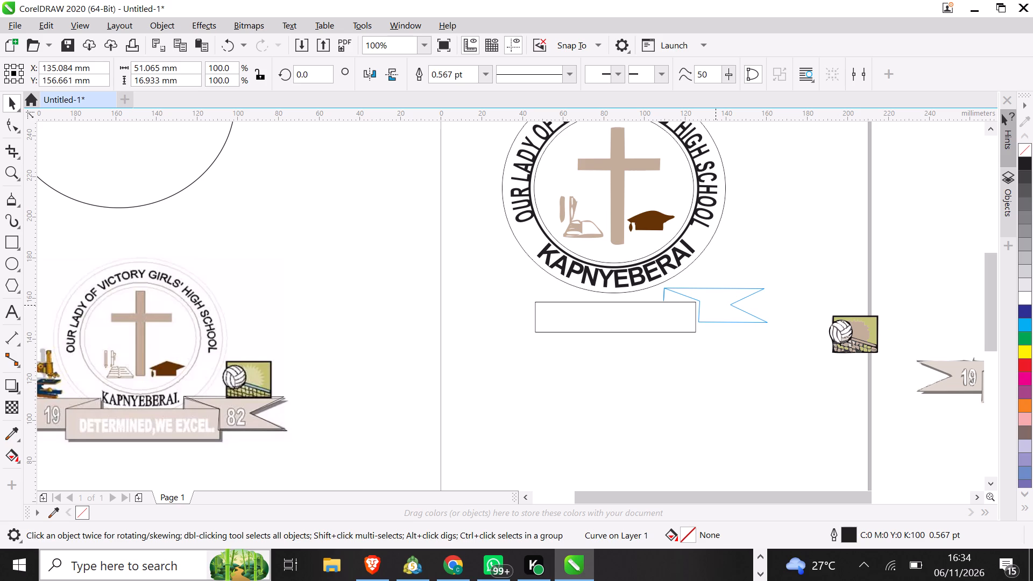
drag(716, 305, 707, 407)
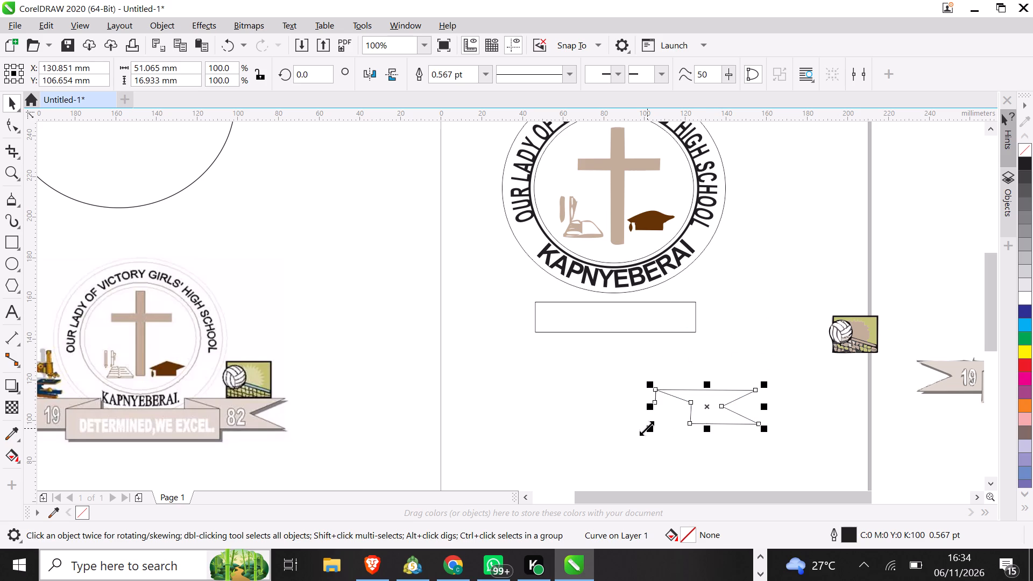
Scale the ribbon tail outline proportionally to 87.5%, about 45 × 15 mm.
drag(647, 428, 655, 424)
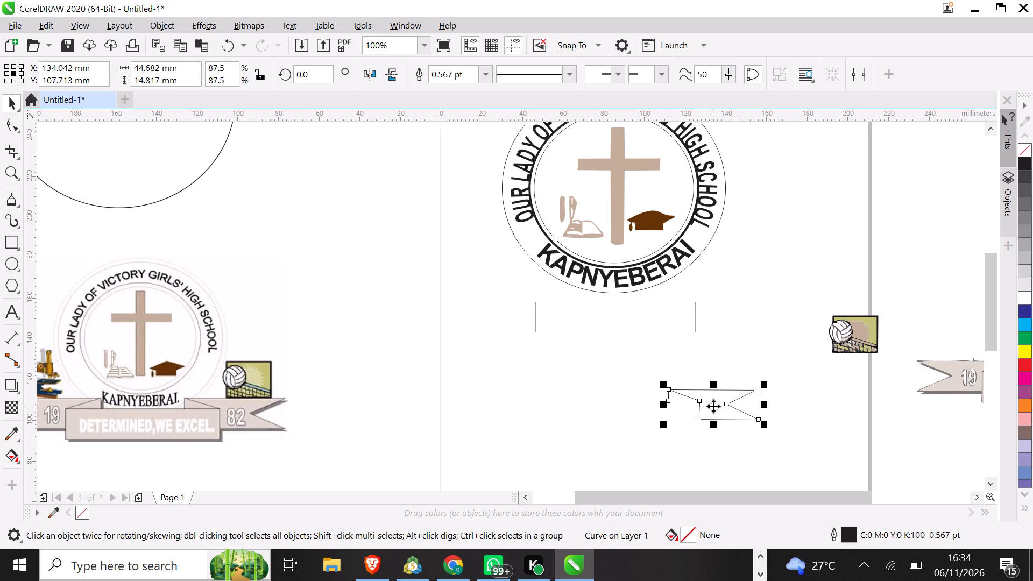
Move the ribbon tail outline up against the rectangle's right end, at about X 133 mm, Y 156 mm.
drag(713, 406, 719, 321)
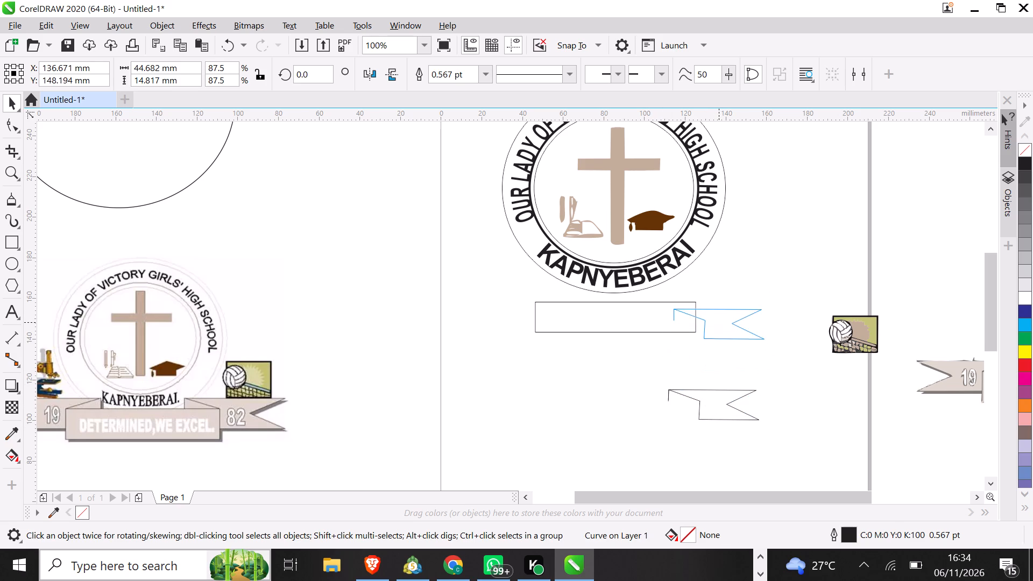
drag(719, 321, 712, 303)
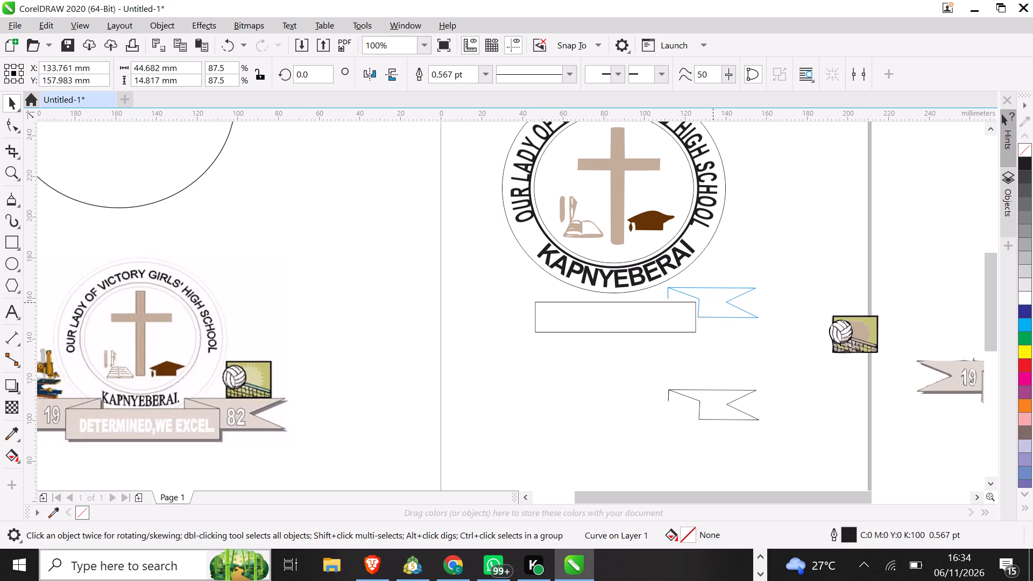
drag(712, 303, 711, 306)
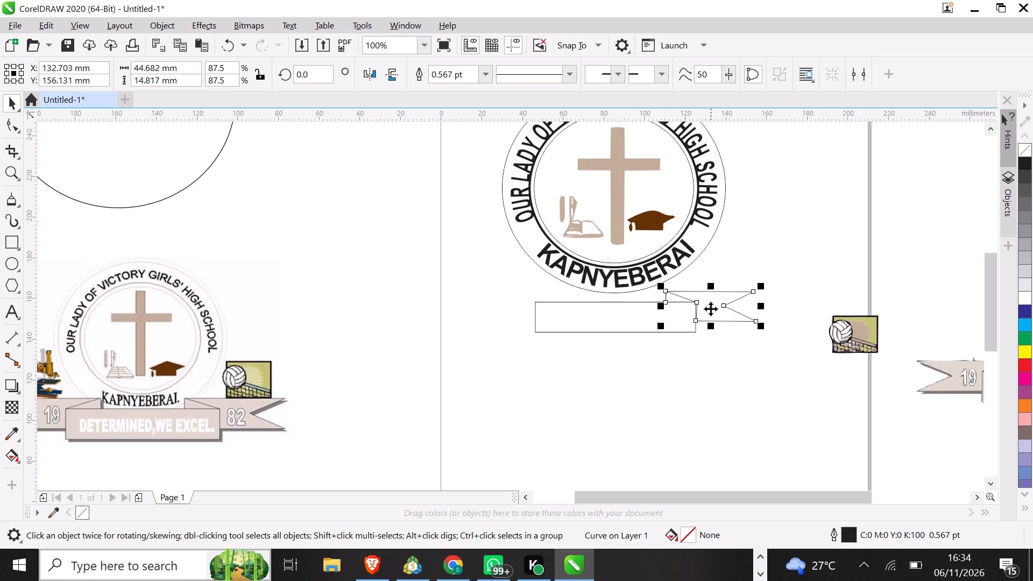
Copy the ribbon tail to the rectangle's left side and mirror the copy horizontally.
right_drag(711, 309, 504, 340)
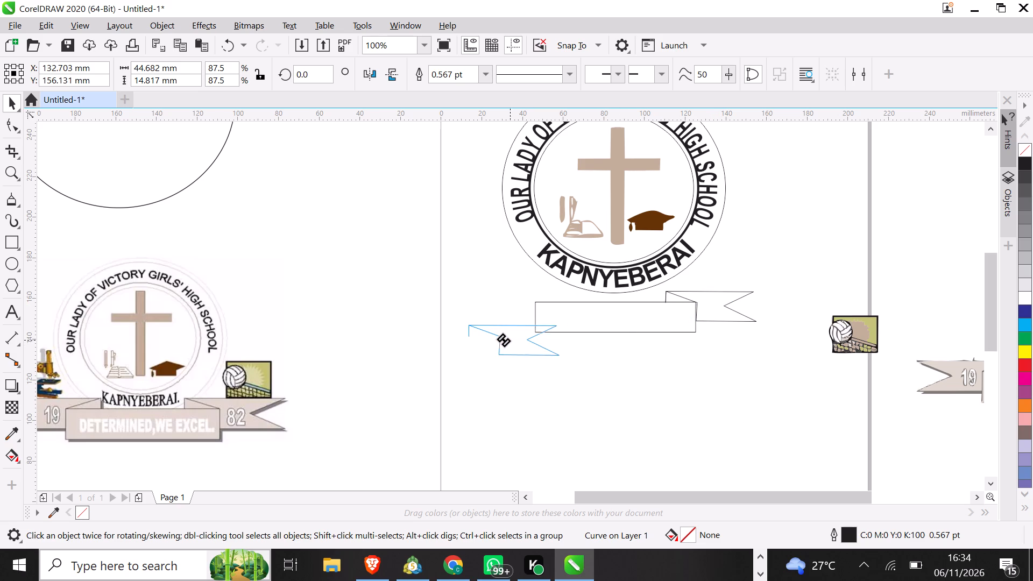
right_drag(504, 340, 492, 336)
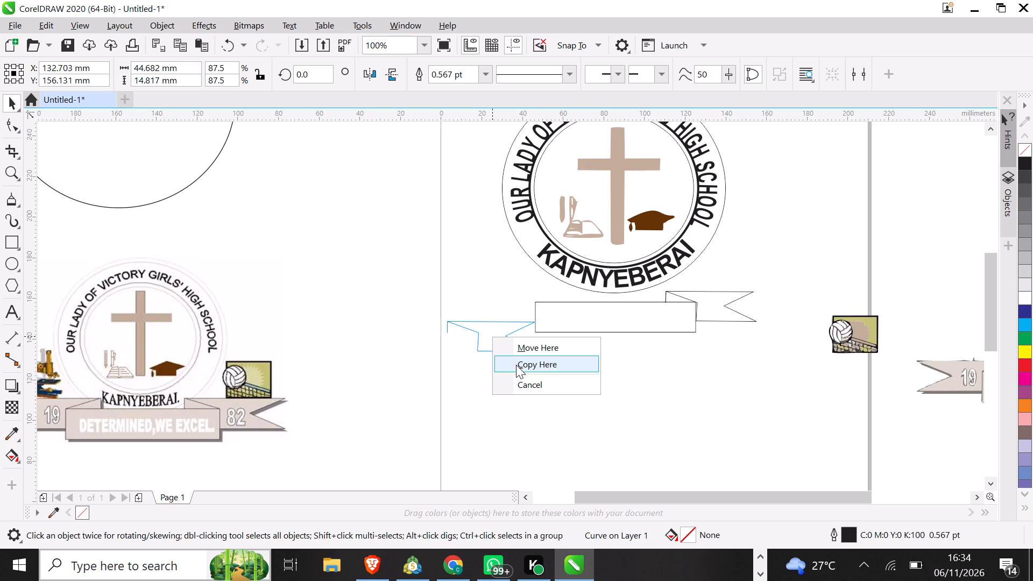
click(516, 365)
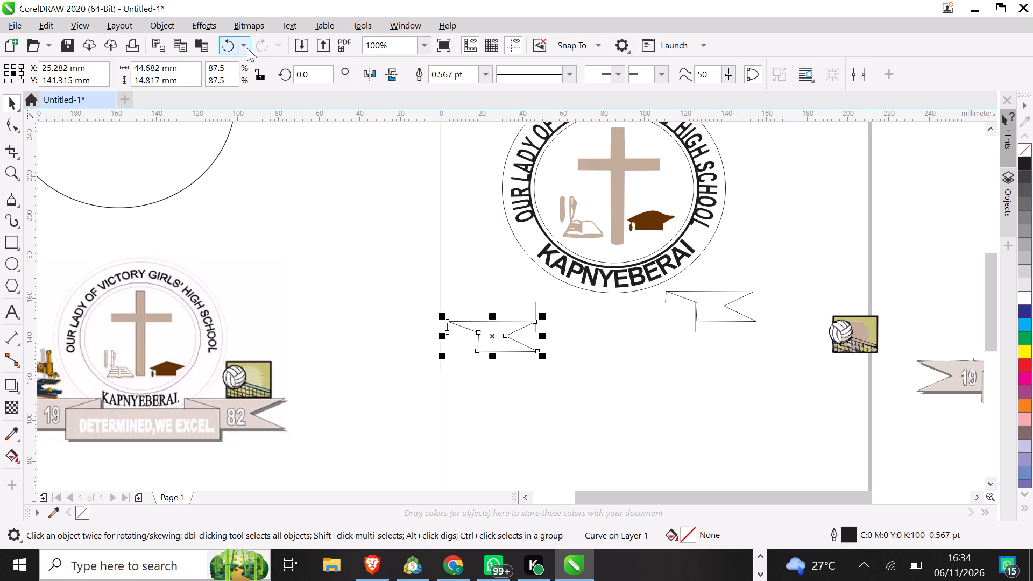
click(366, 81)
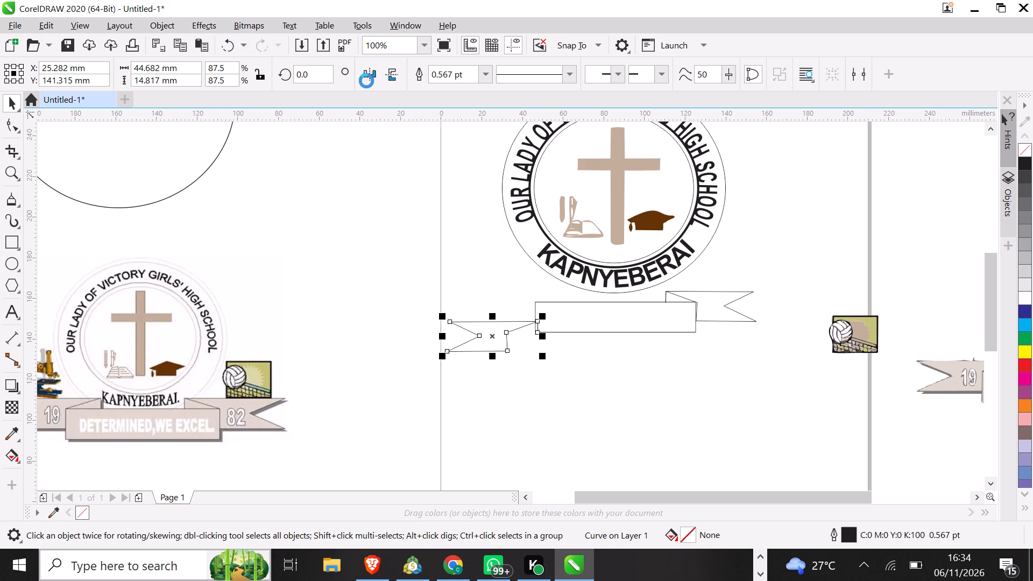
Move the mirrored ribbon tail against the rectangle's left end, level with the opposite tail, at about X 39 mm, Y 156 mm.
key(Right)
key(Right)
key(Right)
key(Right)
key(Right)
key(Right)
key(Right)
key(Right)
key(Right)
key(Right)
key(Right)
key(Right)
key(Right)
key(Right)
key(Right)
key(Right)
key(Right)
key(Right)
key(Right)
key(Right)
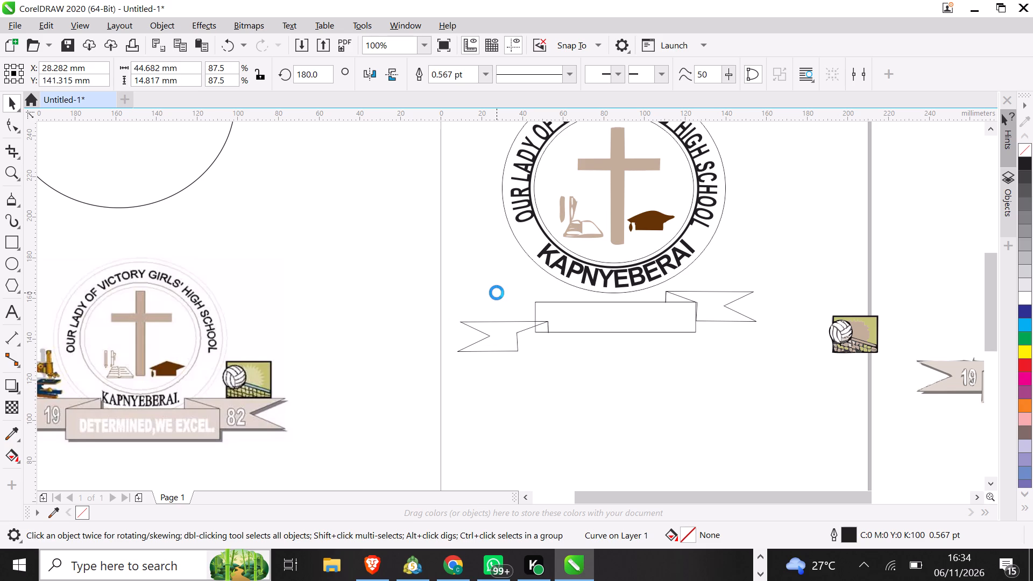
drag(499, 335, 518, 309)
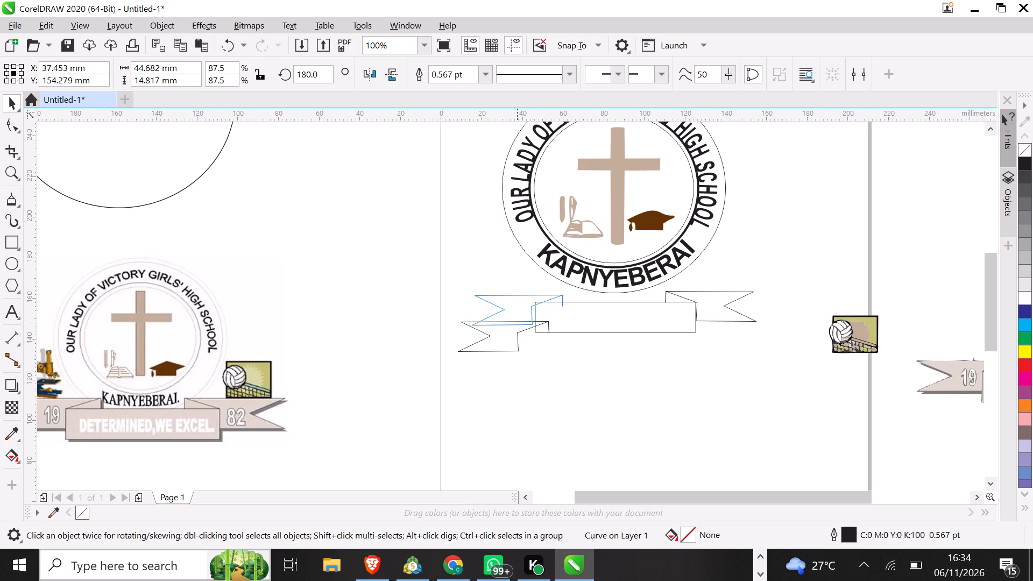
drag(518, 309, 521, 304)
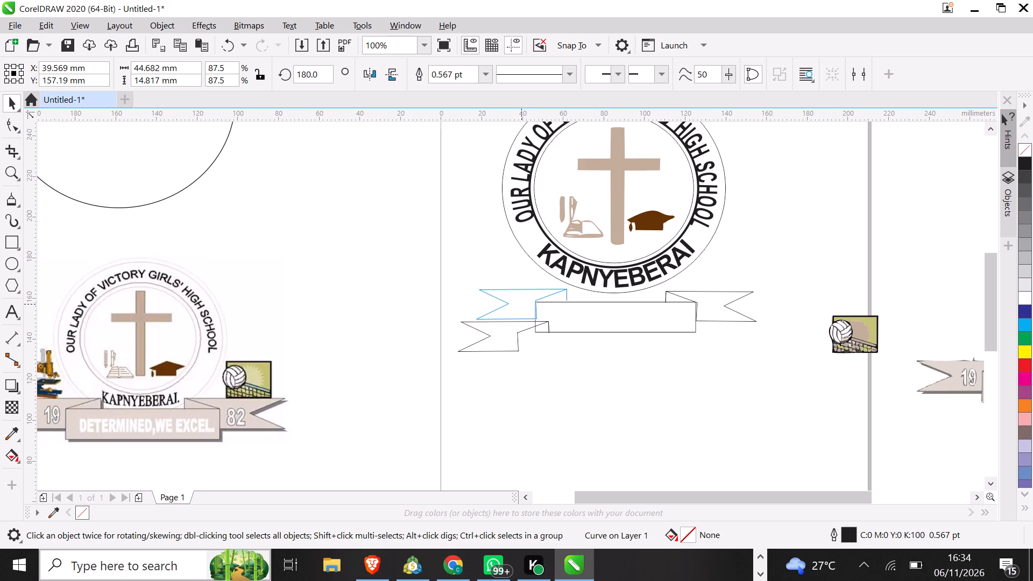
drag(521, 304, 520, 306)
click(606, 377)
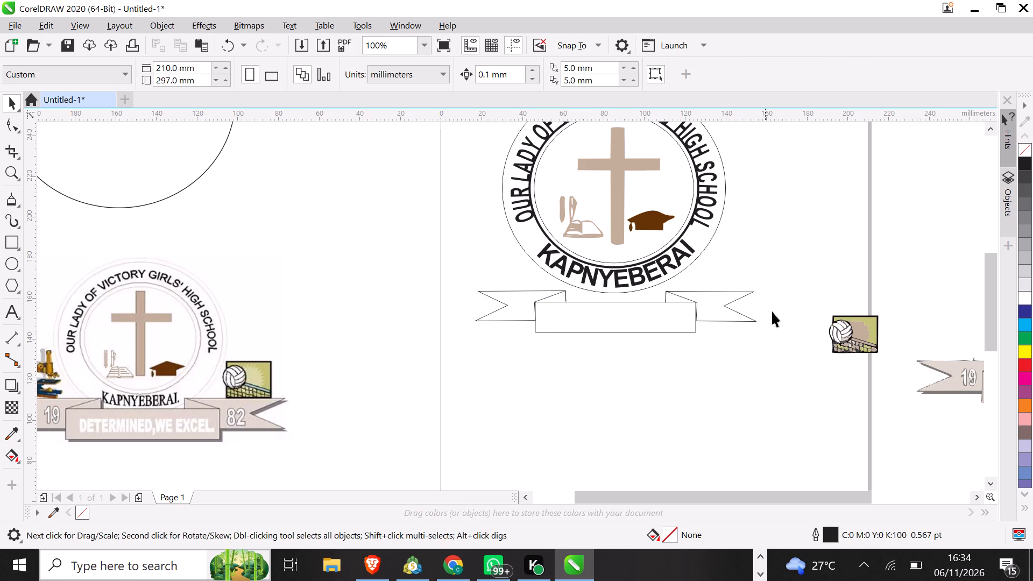
Nudge the right ribbon tail 0.5 mm left and 0.2 mm down so it meets the rectangle's edge.
click(731, 304)
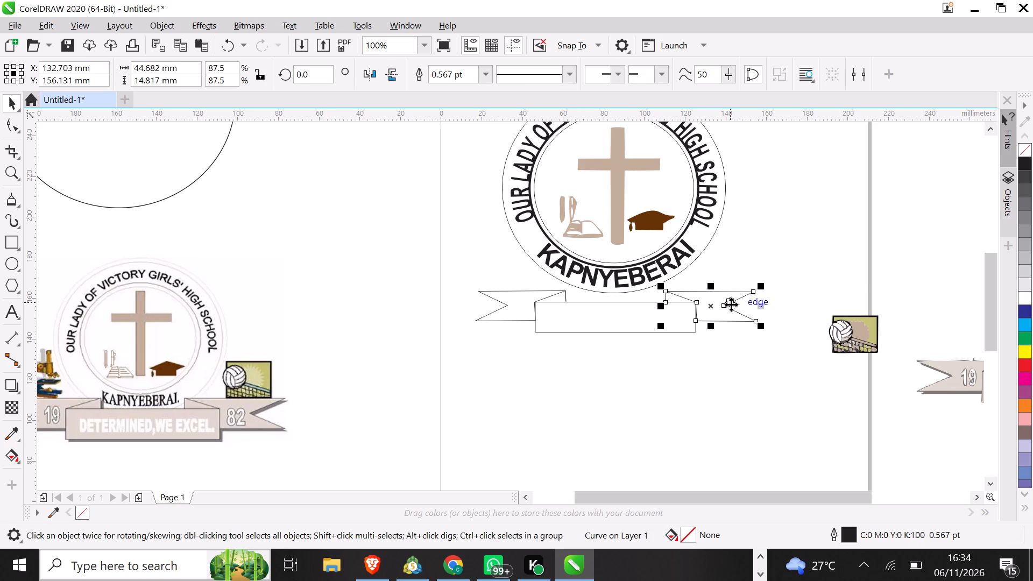
key(Left)
key(Left)
key(Left)
key(Down)
key(Down)
key(Left)
key(Left)
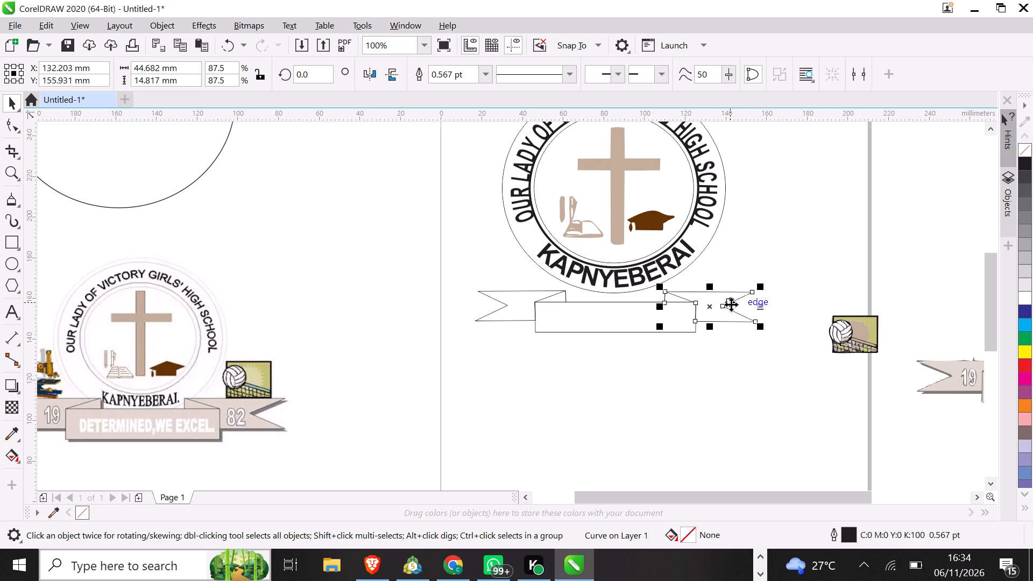
click(742, 375)
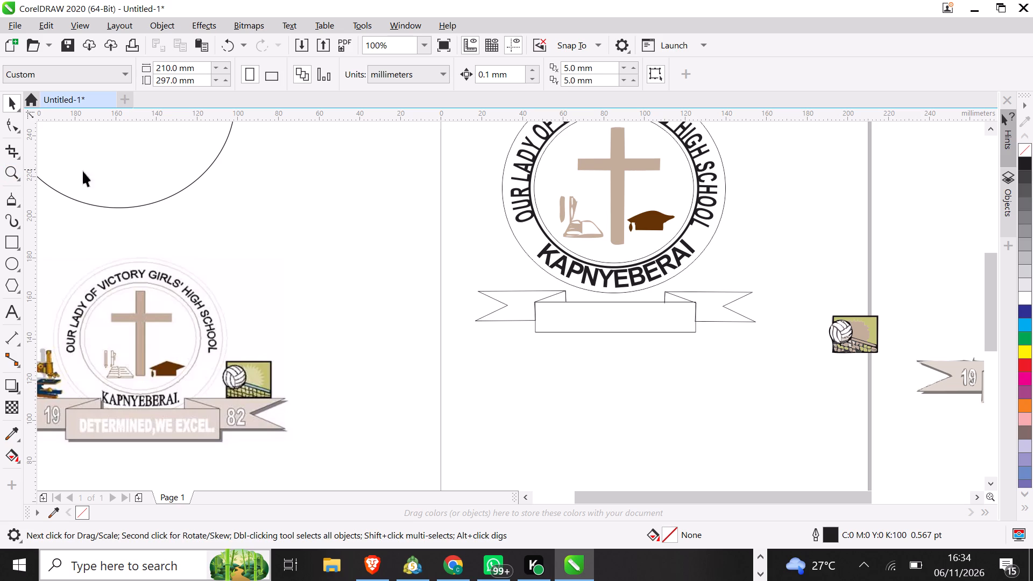
Add the text 19 in bold 24 pt Arial beside the page's left edge and apply Proportional Lining figures.
click(13, 318)
click(54, 314)
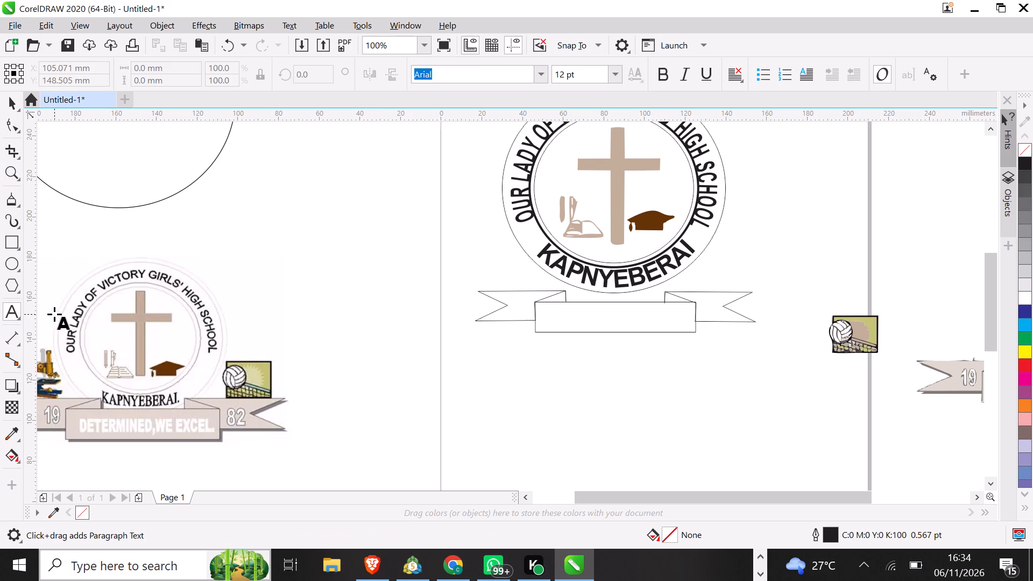
click(439, 421)
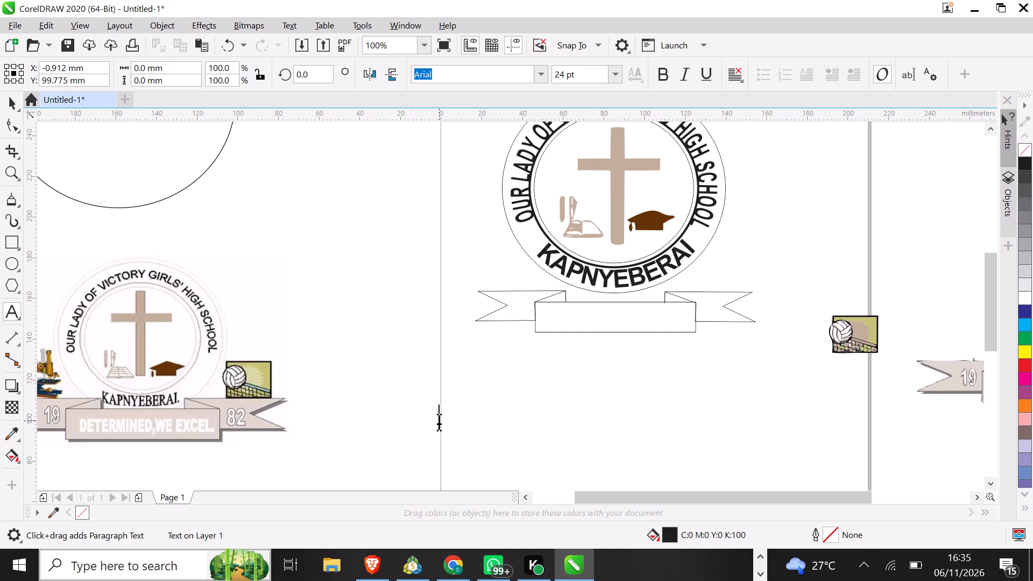
key(1)
key(9)
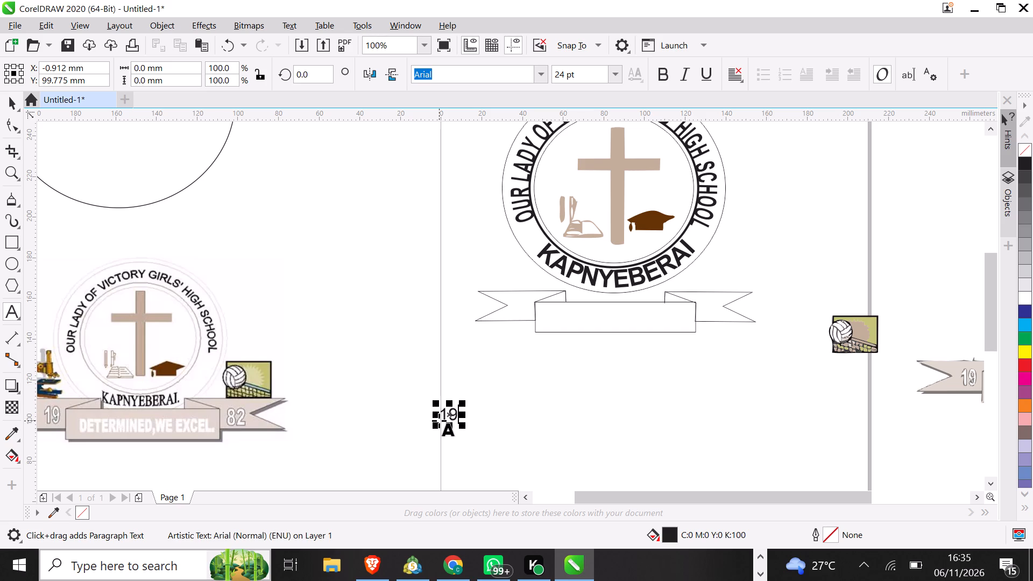
key(ctrl+a)
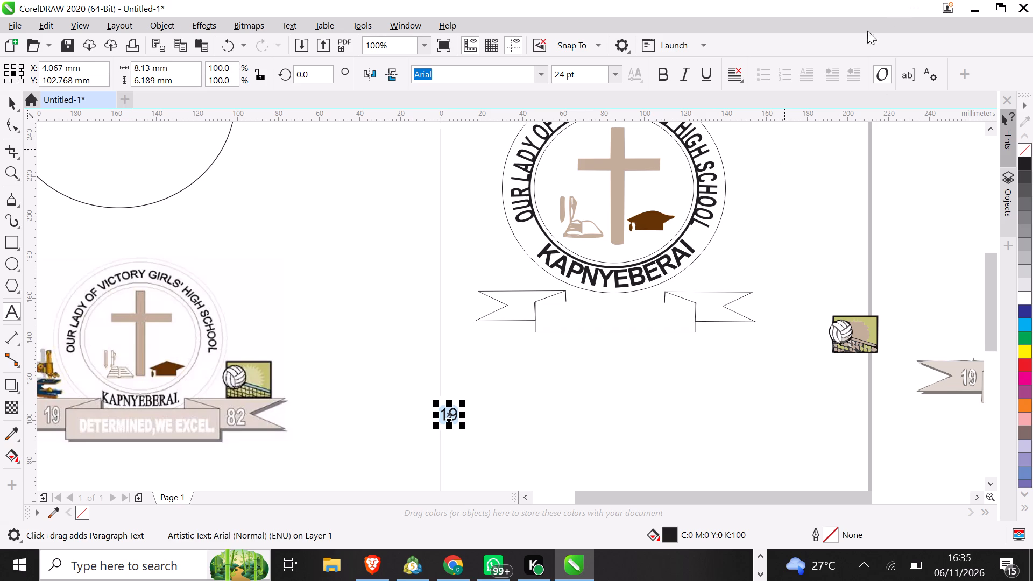
click(659, 73)
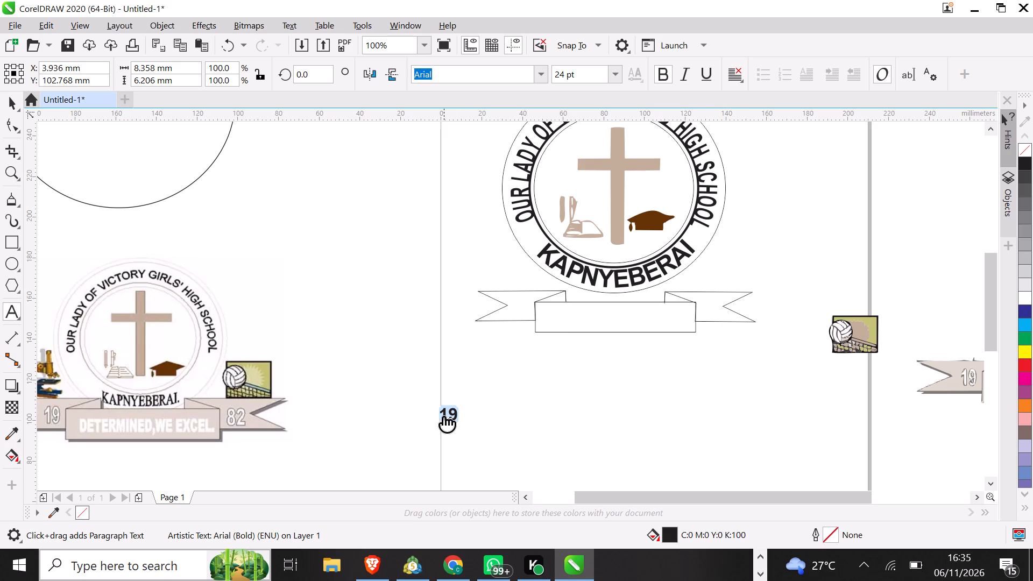
drag(444, 418, 489, 336)
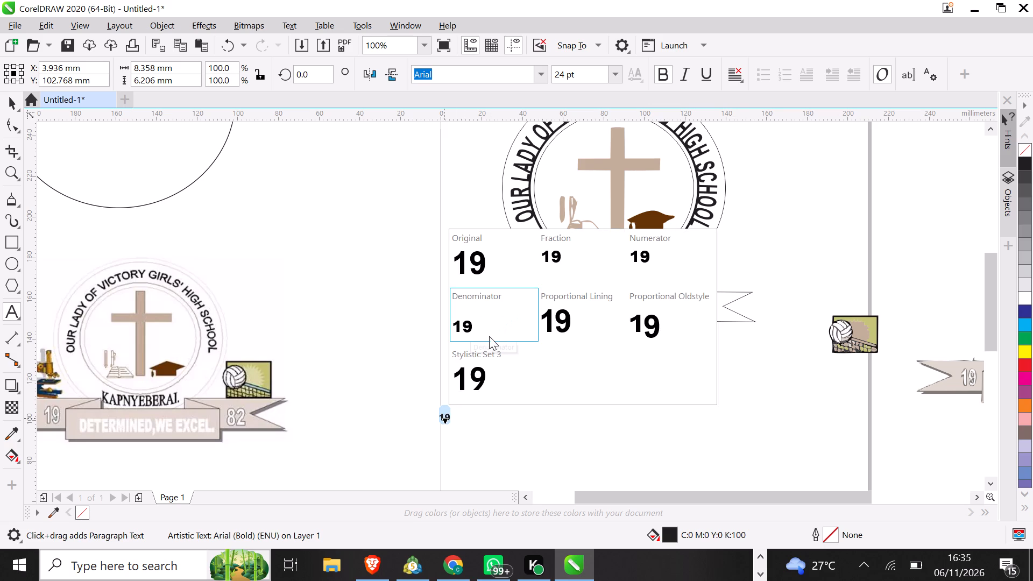
drag(489, 336, 558, 324)
click(558, 324)
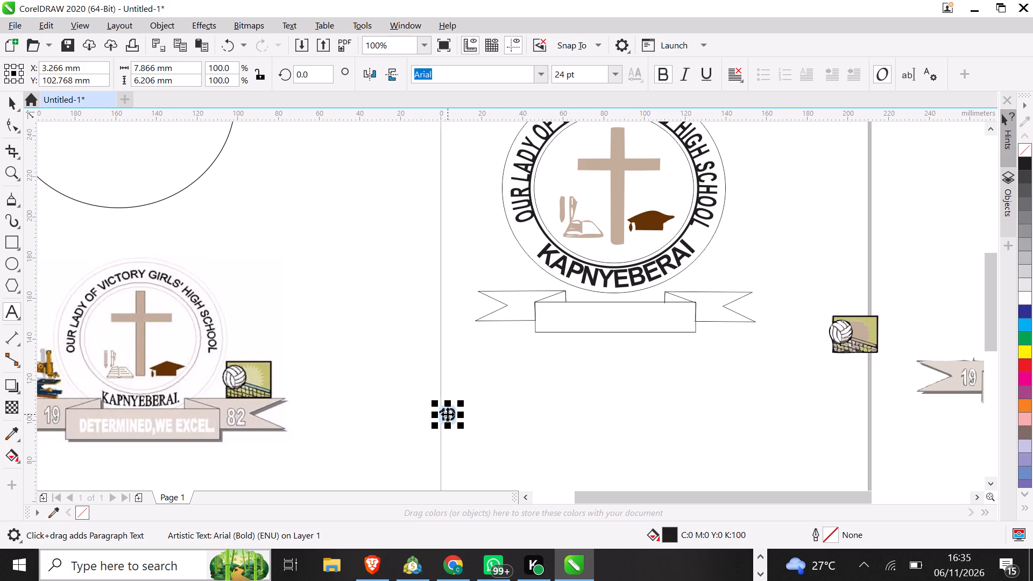
Move the 19 onto the left ribbon tail, at about X 39 mm, Y 156 mm, and enlarge it slightly.
drag(448, 414, 517, 304)
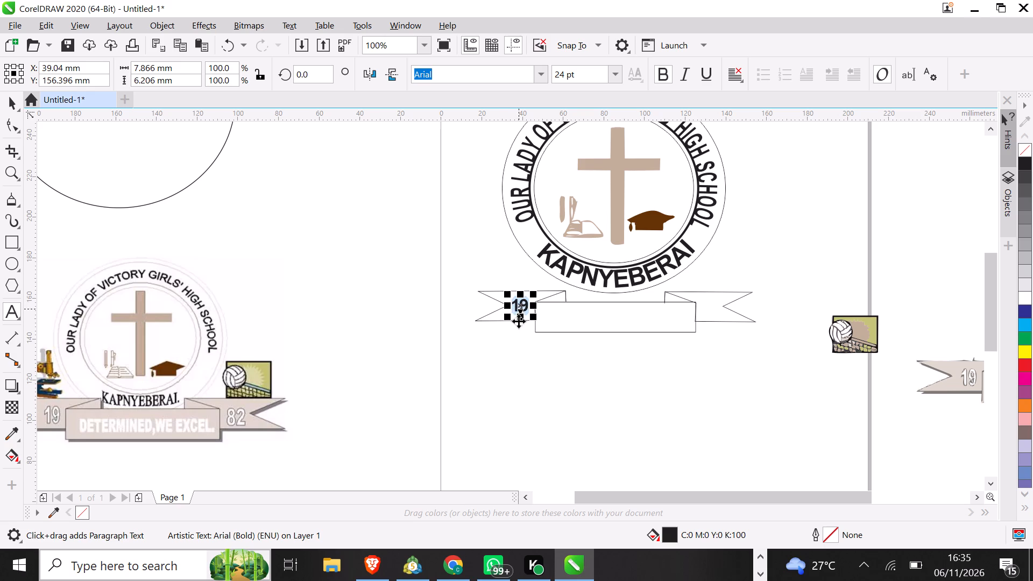
drag(535, 295, 538, 291)
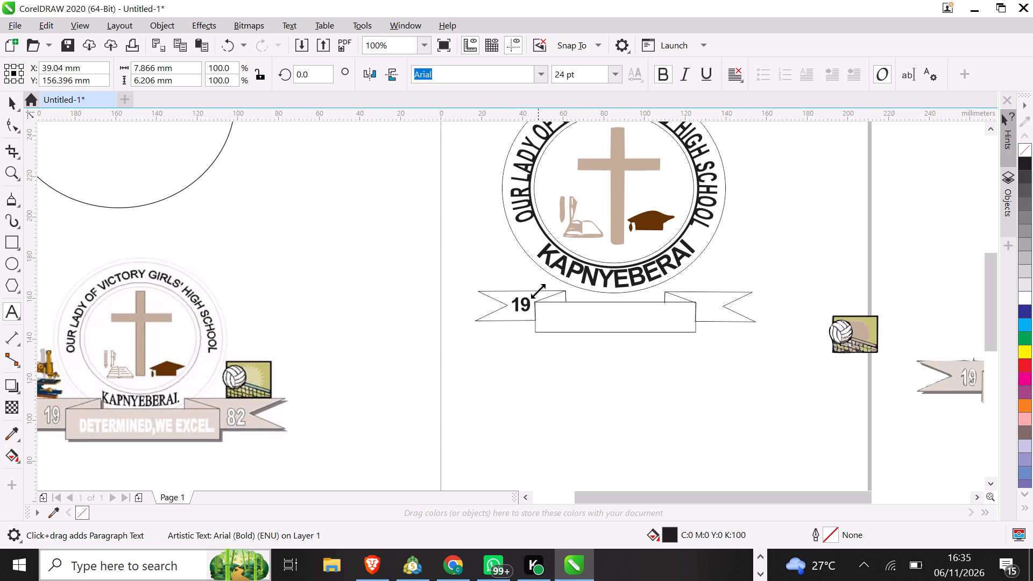
drag(538, 291, 538, 290)
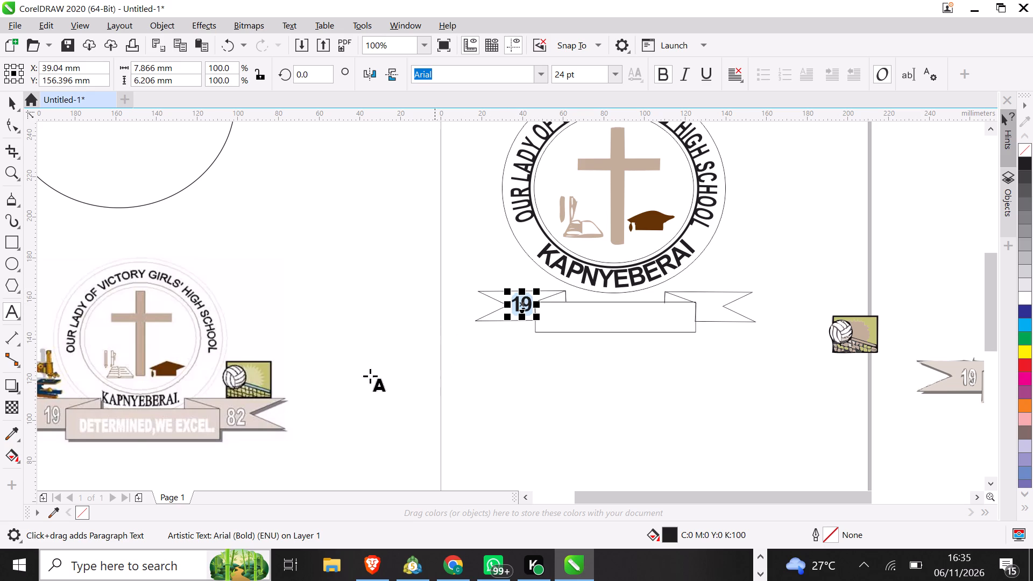
Add the text 82 in bold 24 pt Arial beside the page's left edge and move it toward the right ribbon tail.
click(417, 444)
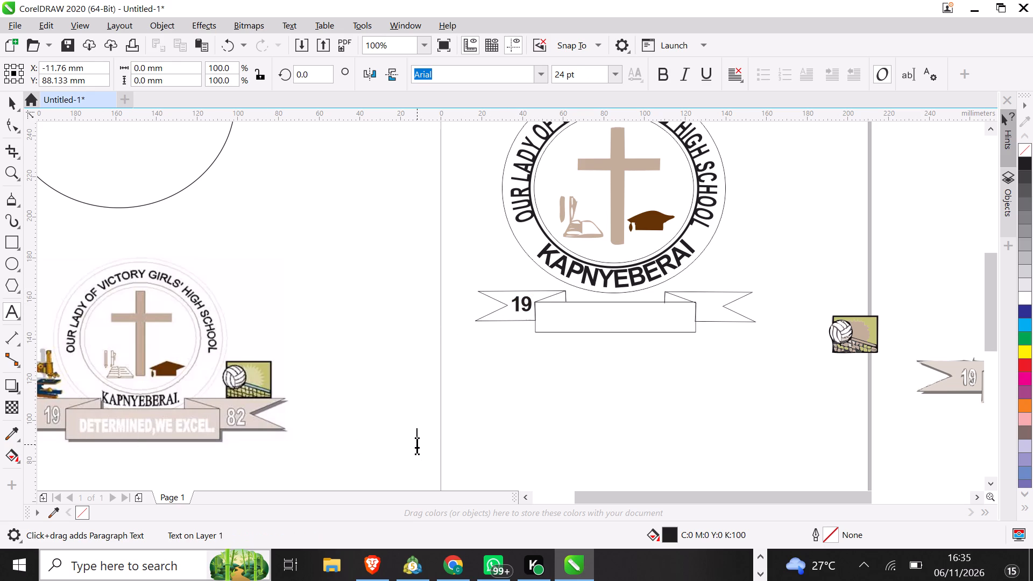
key(8)
key(2)
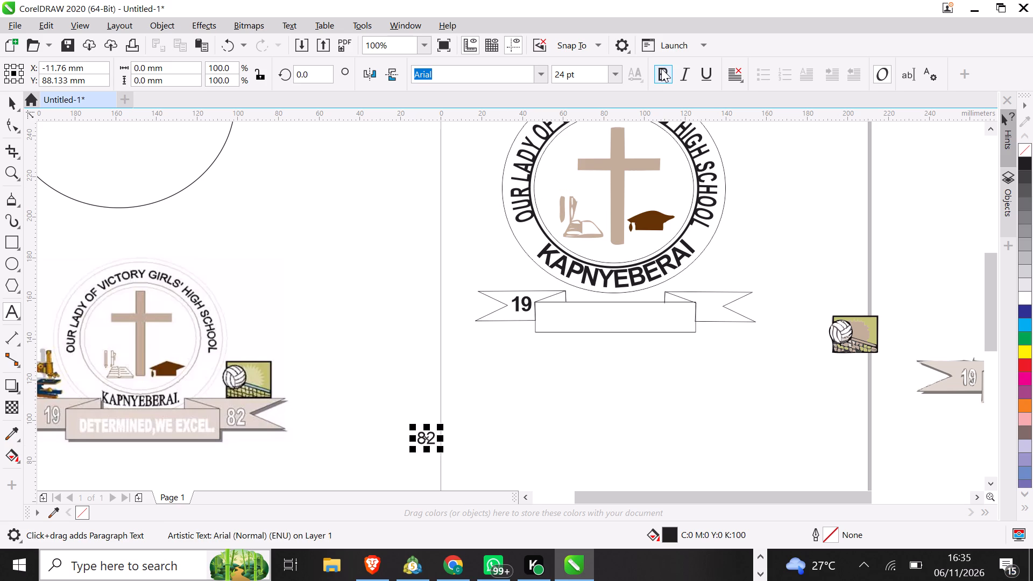
key(ctrl+a)
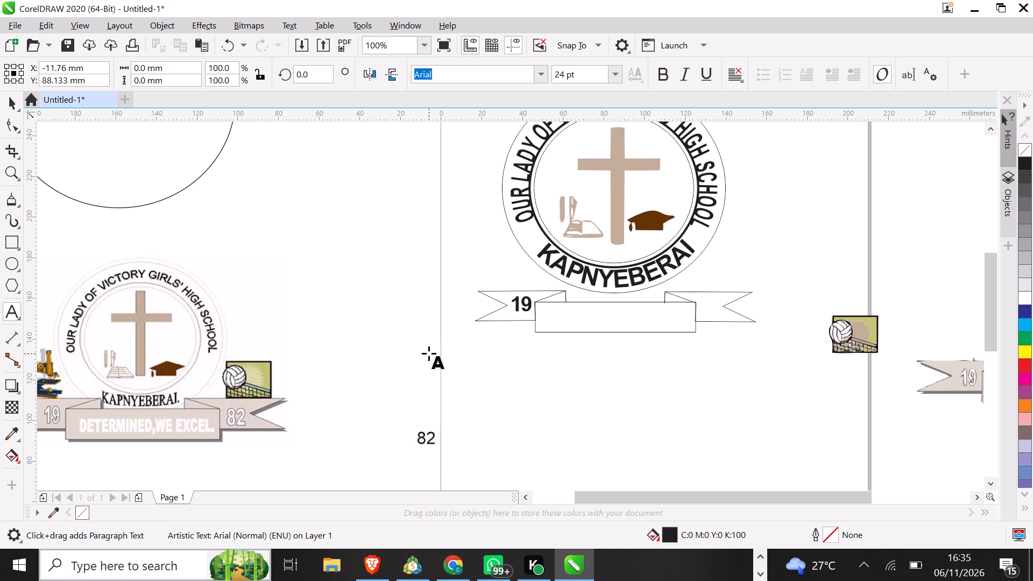
click(665, 69)
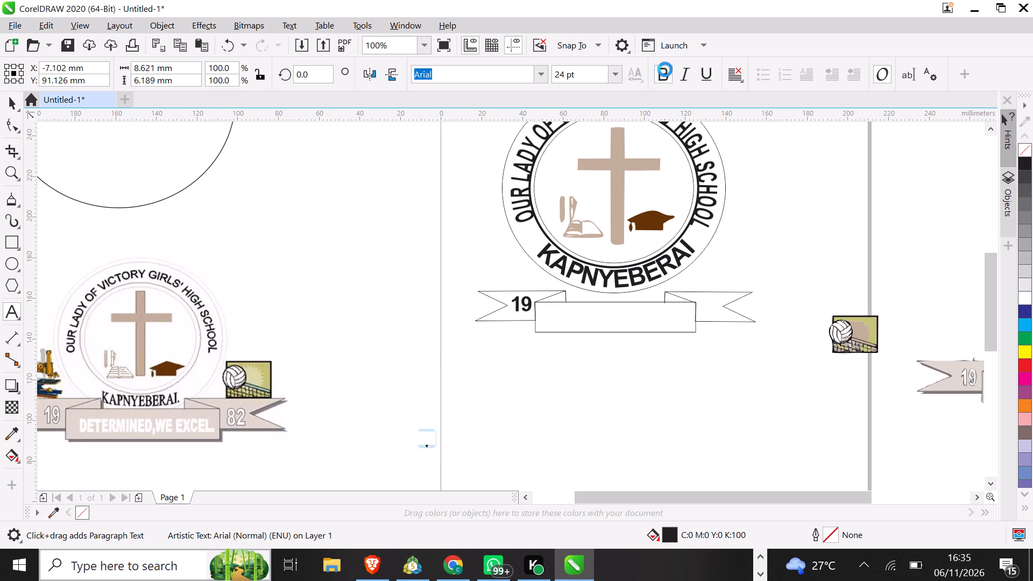
drag(424, 437, 591, 374)
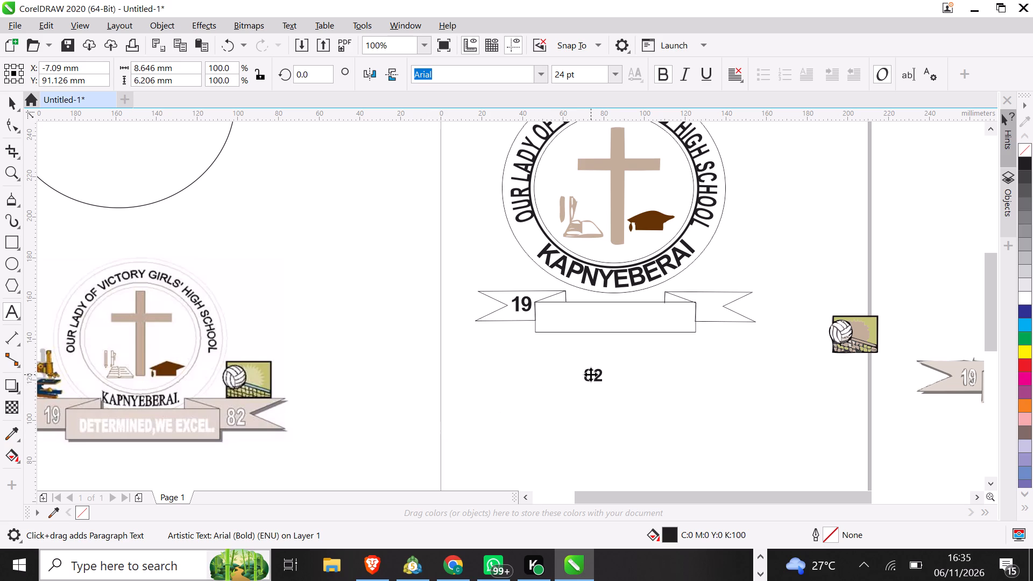
Move the 82 onto the right ribbon tail, at about X 132 mm, Y 156 mm, and enlarge it to about 33 pt.
drag(591, 374, 712, 305)
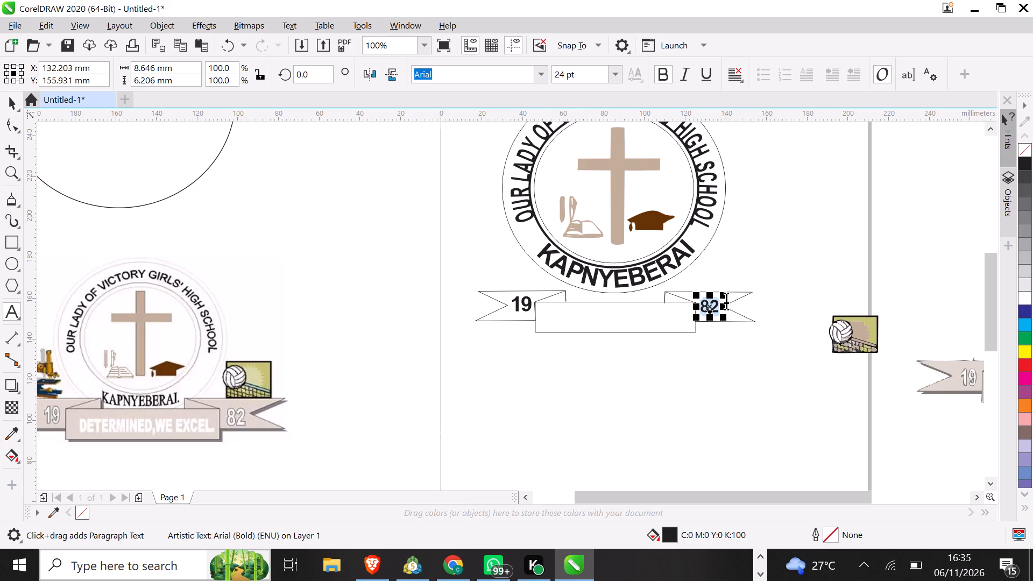
drag(726, 296, 731, 288)
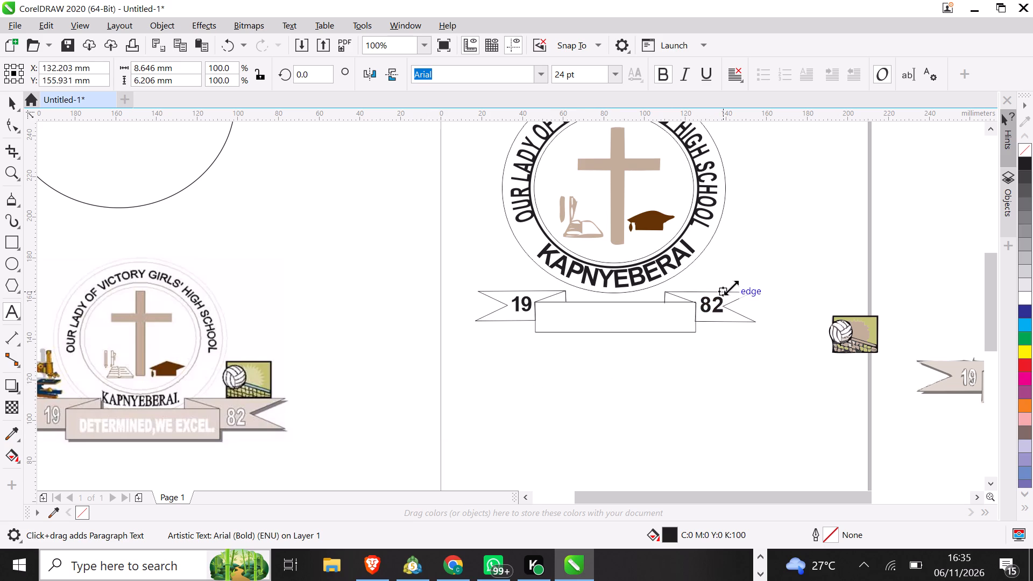
drag(731, 288, 733, 287)
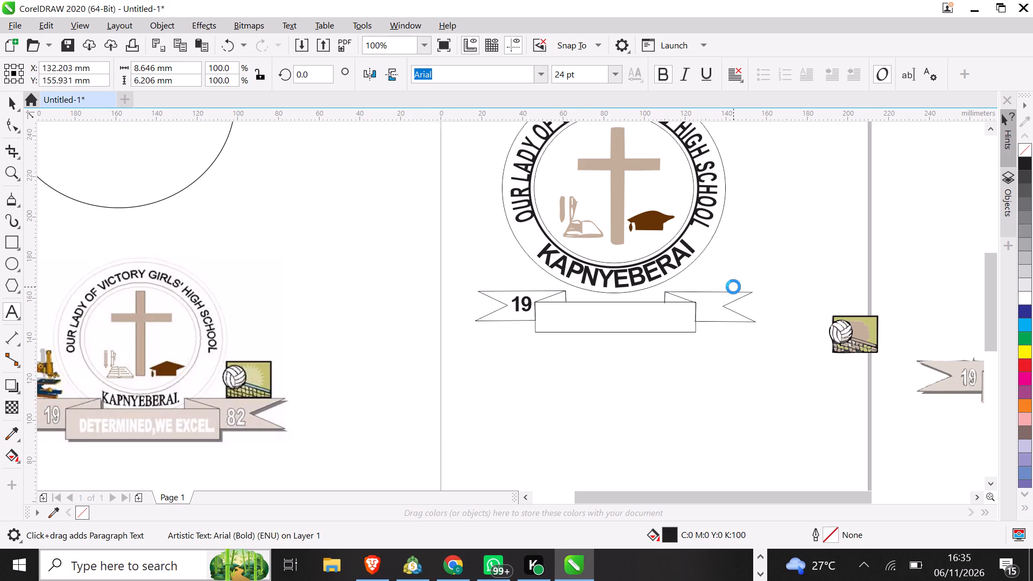
Reduce the 82 to about 30 pt and shift it slightly down and left so it sits within the right ribbon tail.
key(Left)
key(Left)
key(Left)
key(Left)
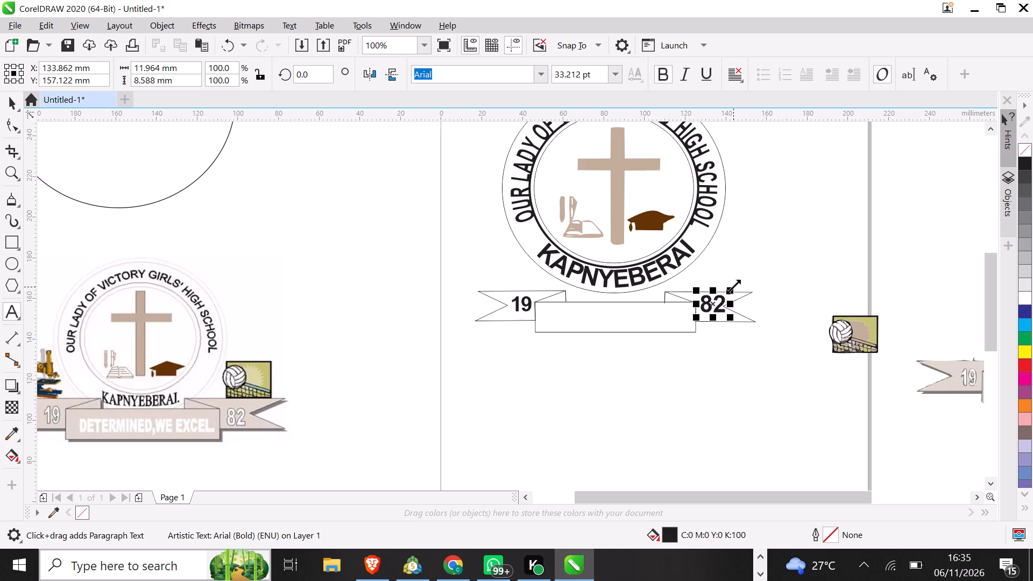
key(Down)
key(Down)
key(Down)
key(Down)
key(Down)
key(Down)
key(Down)
key(Down)
key(Down)
key(Down)
key(Down)
key(Down)
key(Down)
key(Down)
key(Down)
key(Down)
key(Down)
key(Down)
key(Down)
key(Down)
key(Left)
key(Left)
key(Left)
key(Left)
key(Left)
key(Left)
key(Left)
key(Left)
key(Left)
key(Left)
key(Left)
key(Left)
key(Left)
key(Left)
key(Left)
key(Left)
key(Left)
key(Left)
key(Left)
key(Left)
click(729, 318)
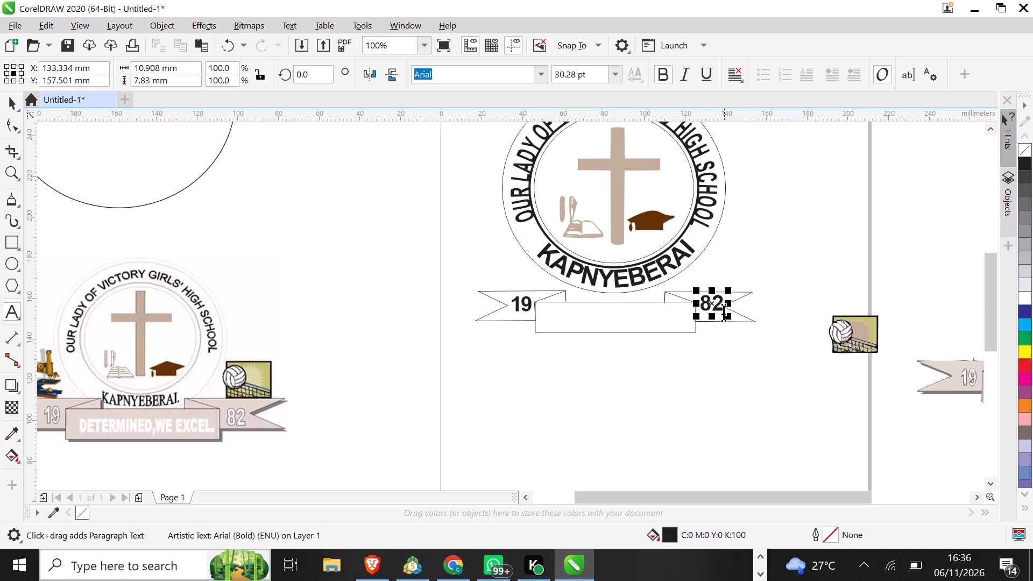
click(712, 303)
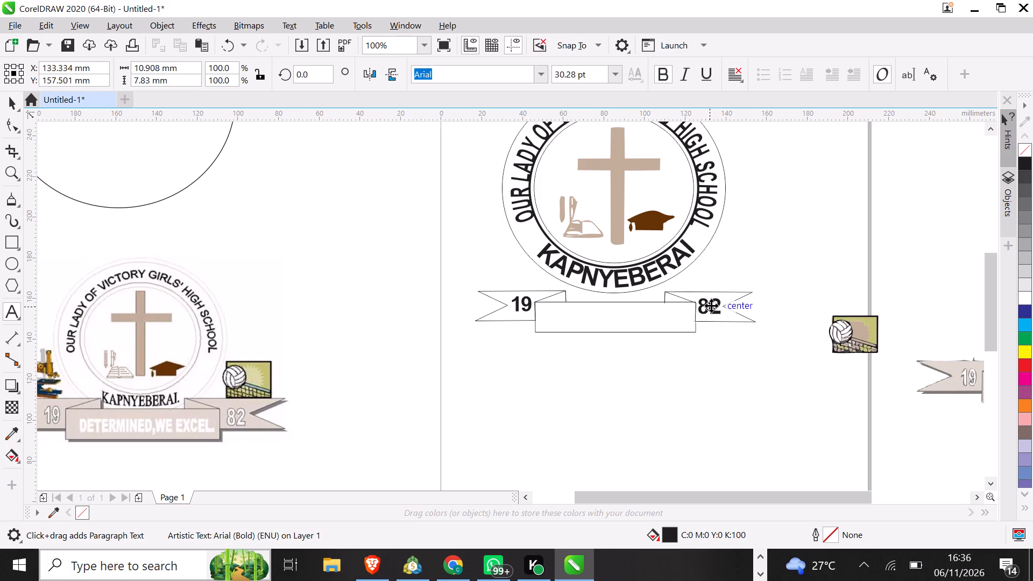
click(630, 429)
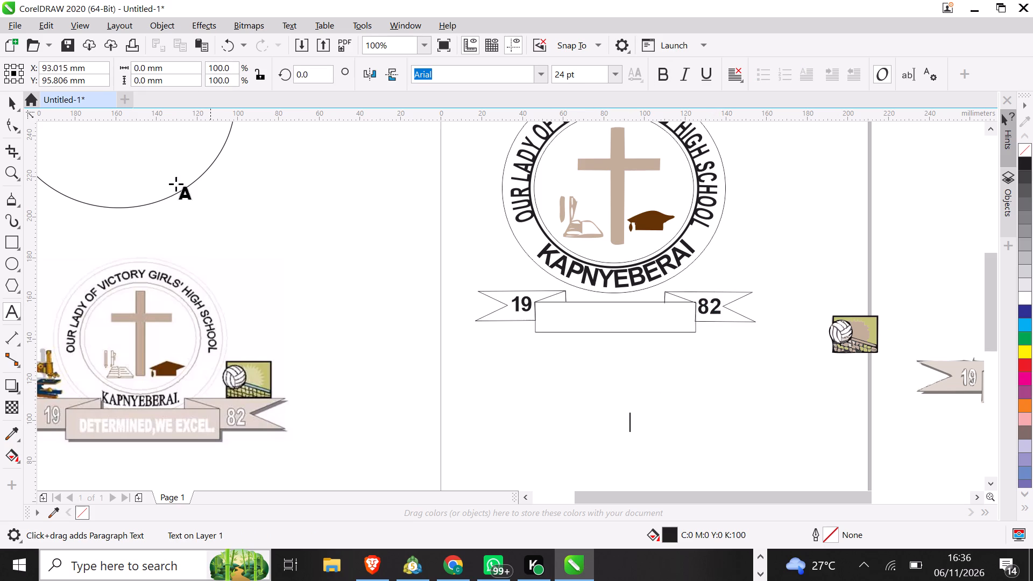
Move the DETERMINED, WE EXCEL motto from below the page to beneath the ribbon banner, at about X 87 mm, Y 107 mm.
click(12, 109)
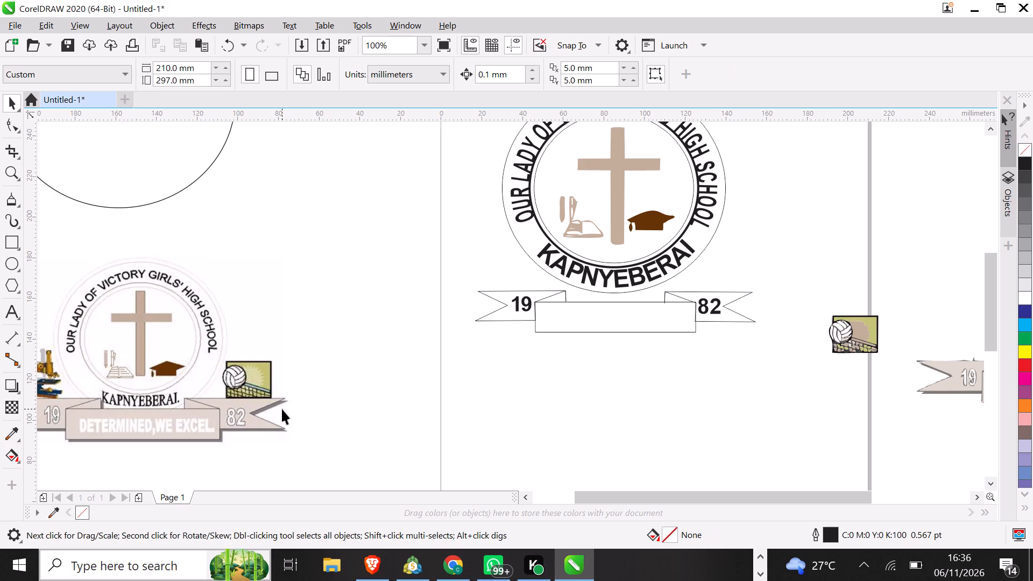
click(440, 429)
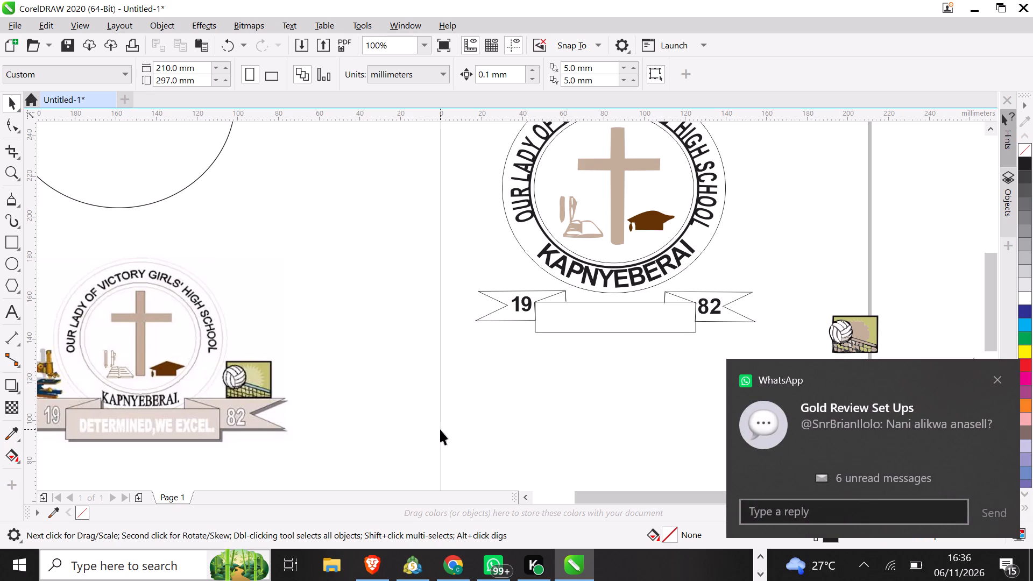
click(995, 377)
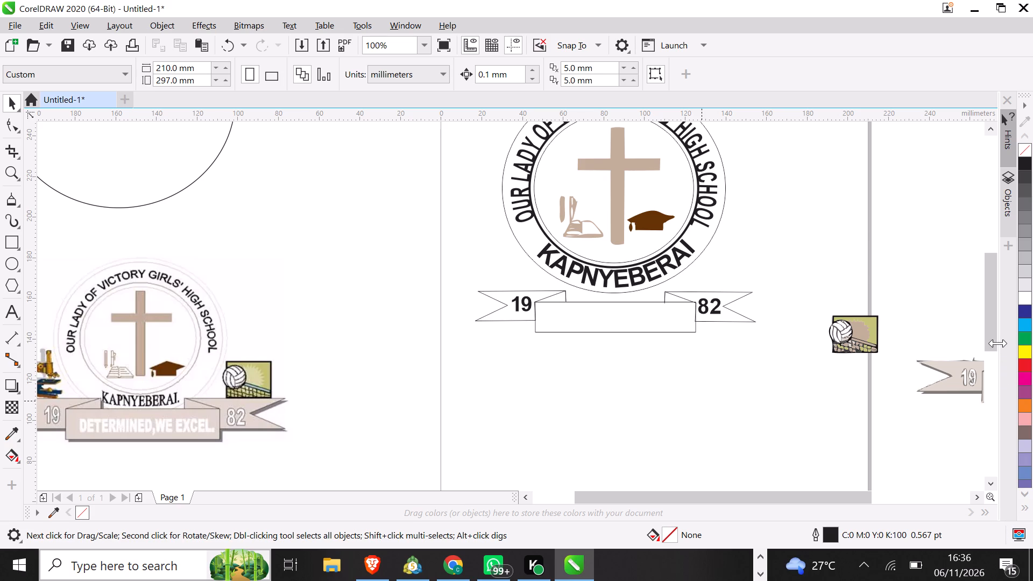
key(ctrl+minus)
key(ctrl+minus)
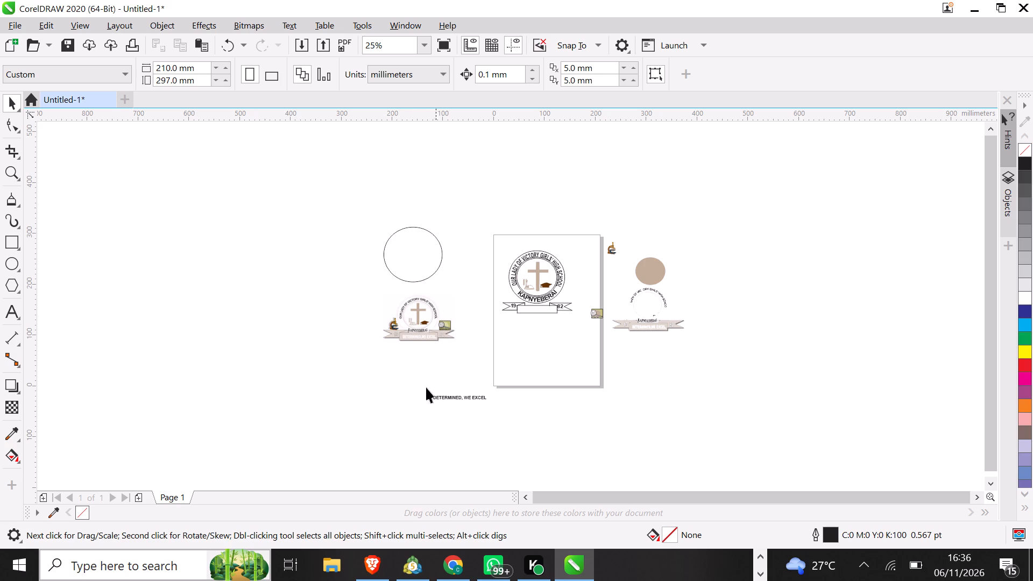
drag(413, 388, 499, 417)
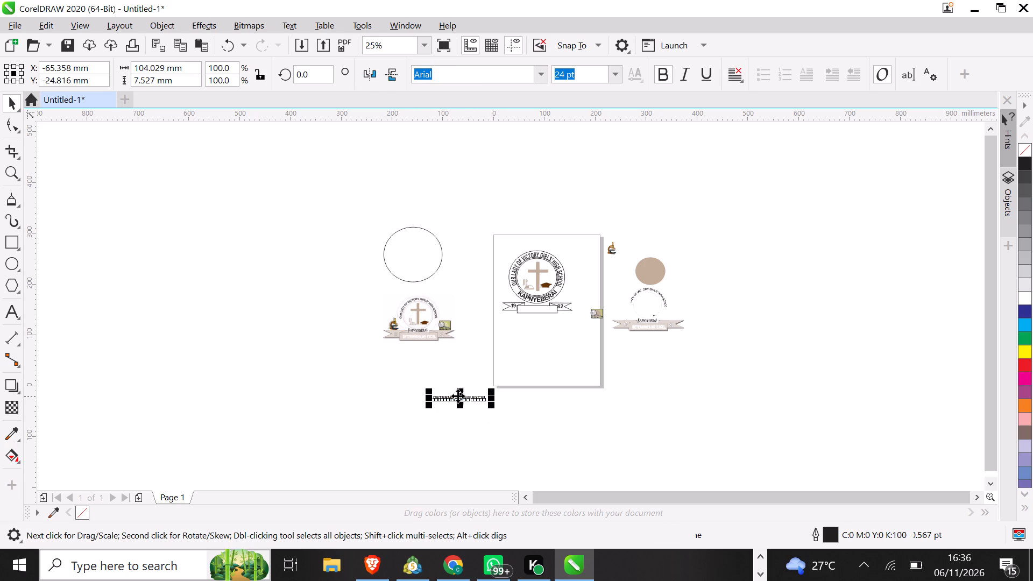
drag(456, 394, 533, 327)
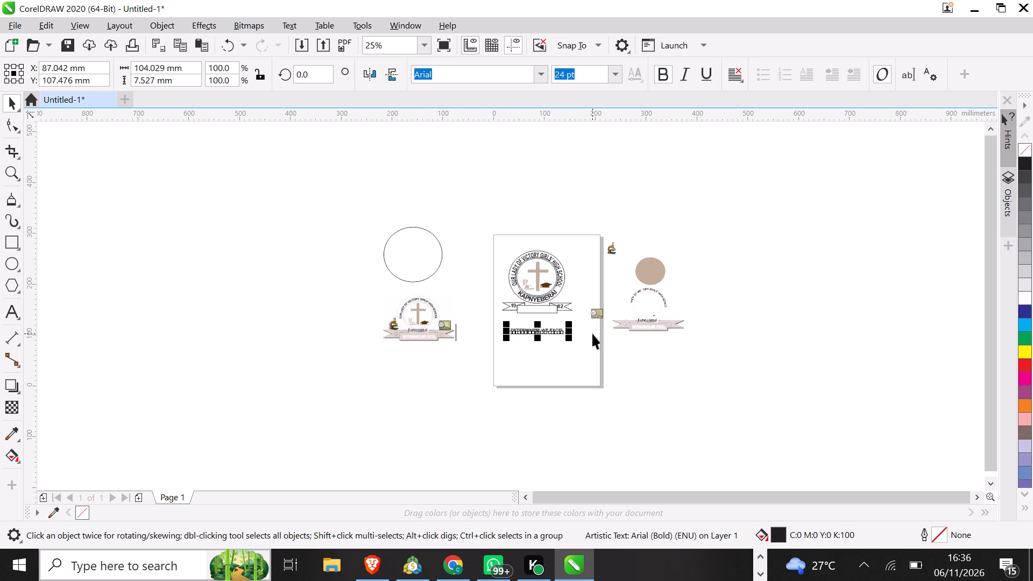
Resize the motto against the banner rectangle to about 73 mm wide and 8.4 mm tall, keeping it below the banner.
key(ctrl+equal)
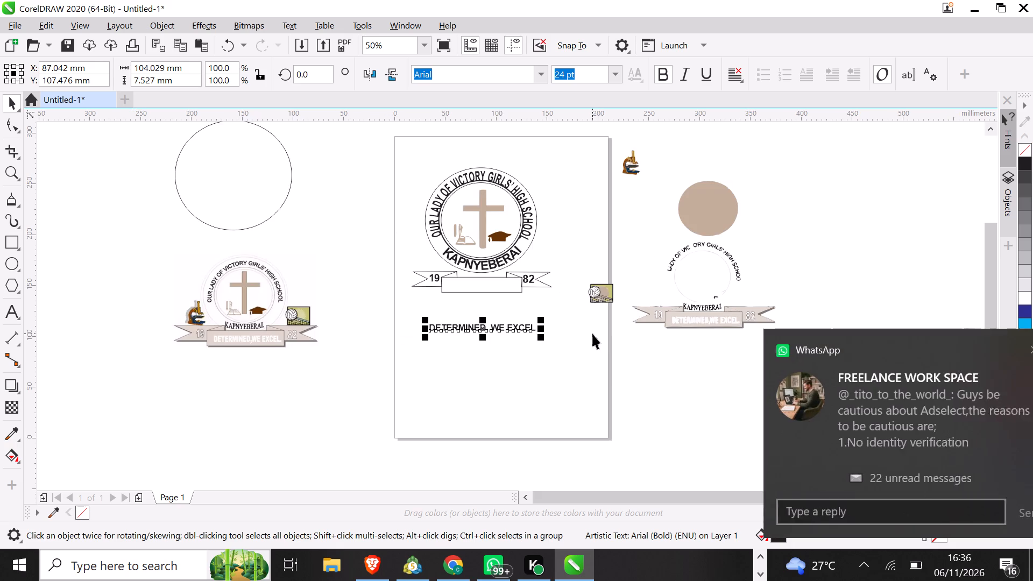
key(ctrl+equal)
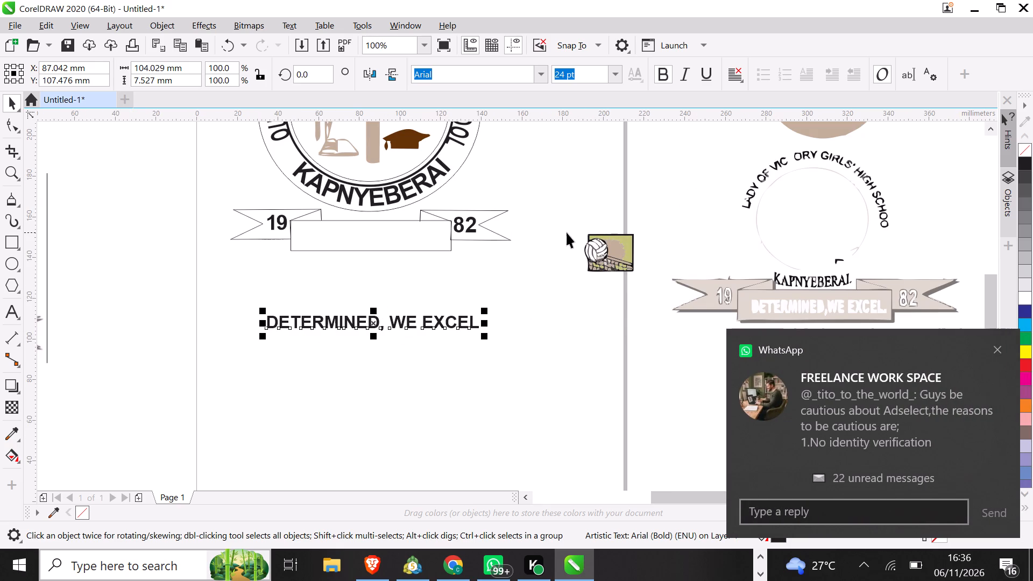
drag(373, 311, 373, 301)
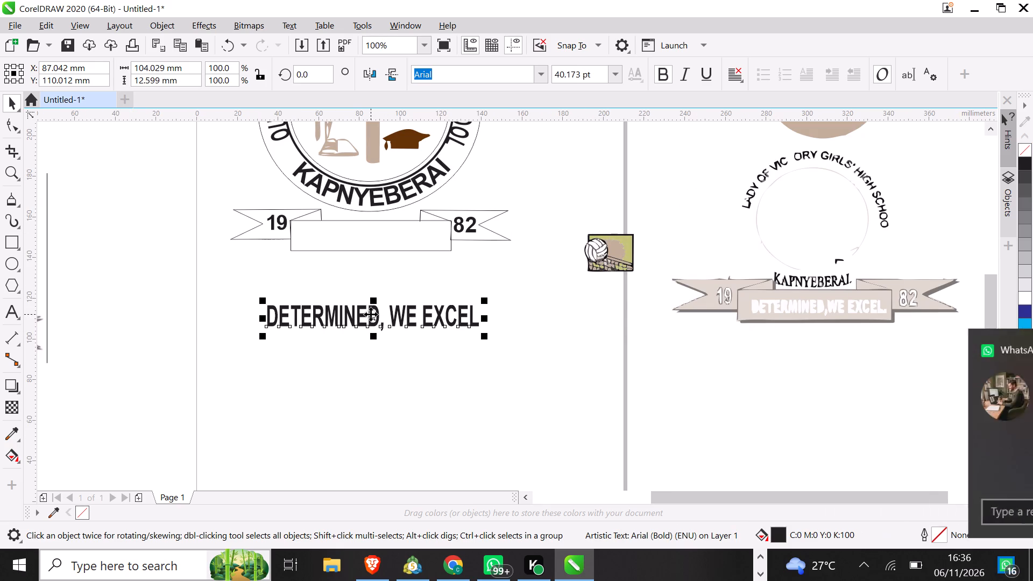
drag(371, 317, 405, 240)
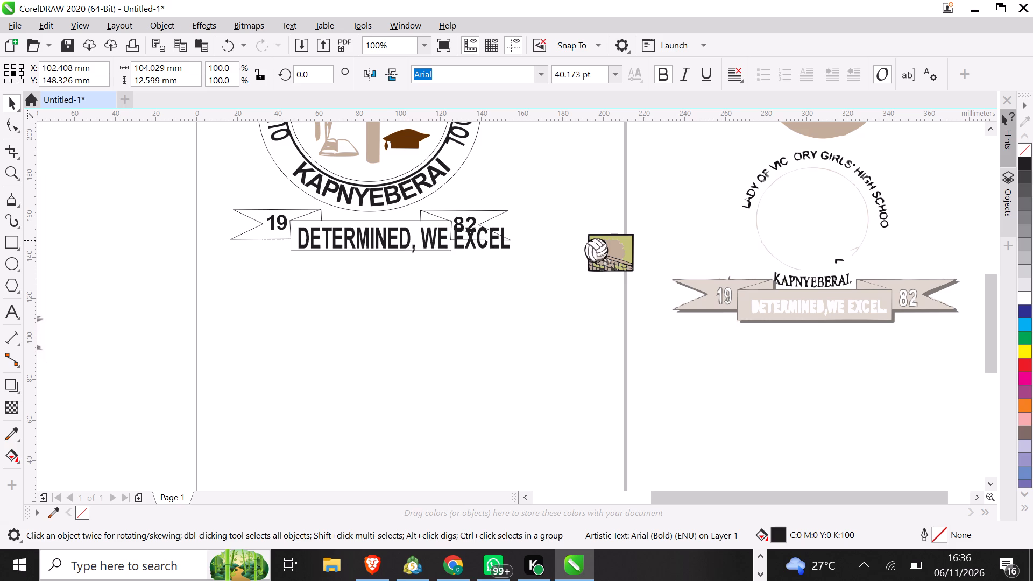
drag(405, 240, 409, 338)
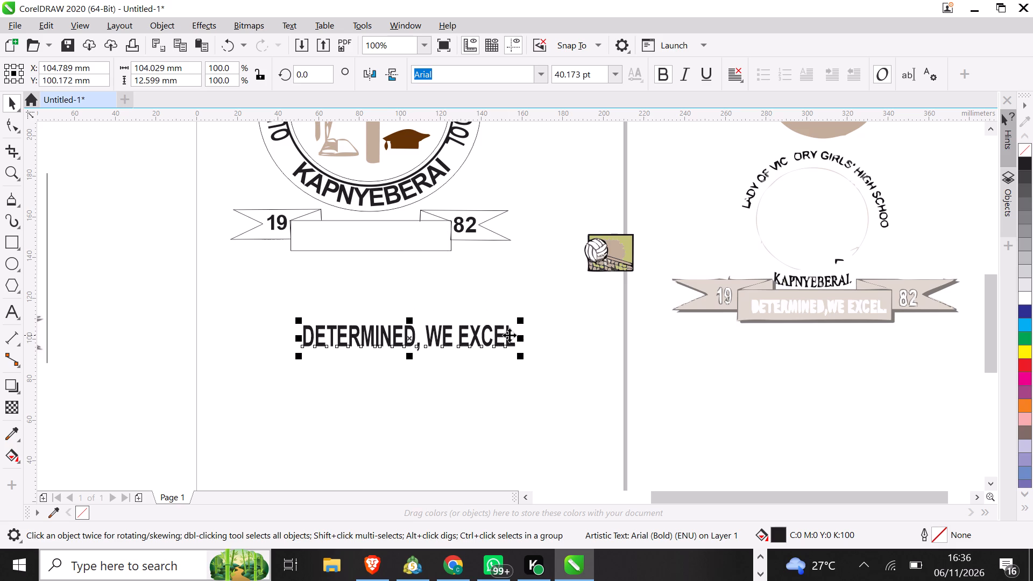
drag(520, 337, 472, 337)
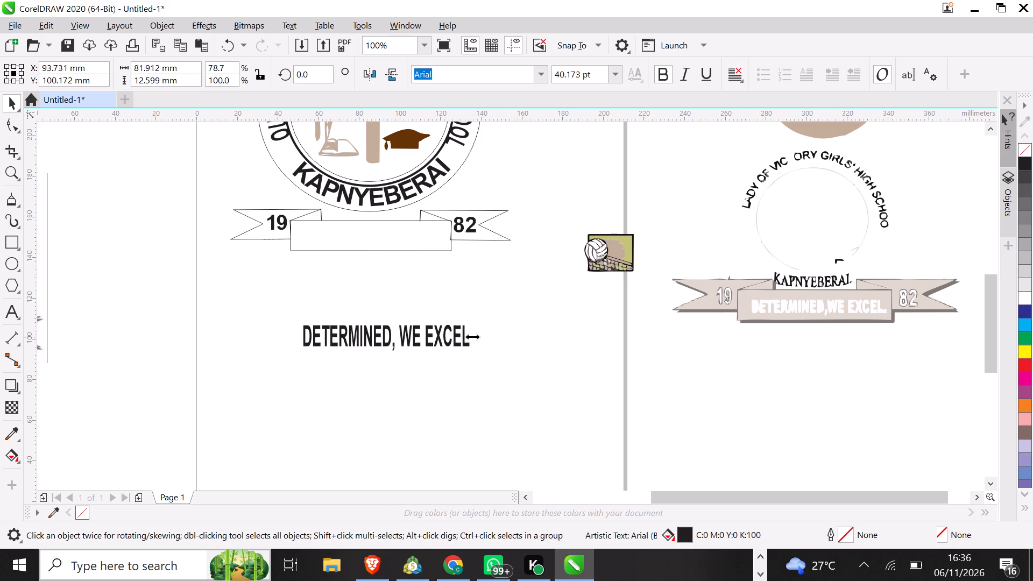
drag(472, 337, 458, 337)
drag(378, 318, 377, 327)
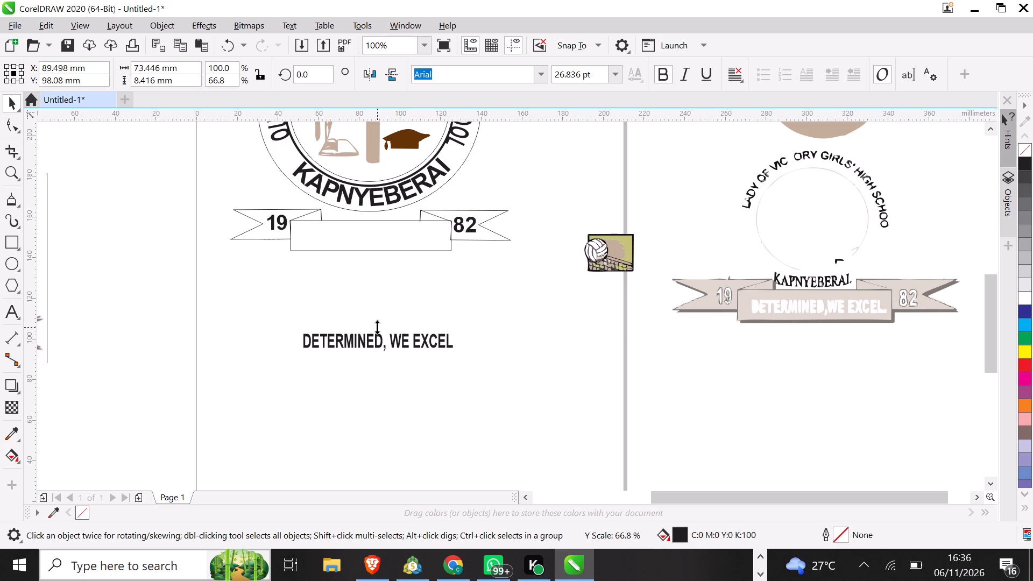
Stretch the motto DETERMINED, WE EXCEL to about 9 mm high and centre it in the banner rectangle, at about X 86 mm, Y 151 mm.
drag(377, 327, 377, 326)
drag(379, 343, 379, 327)
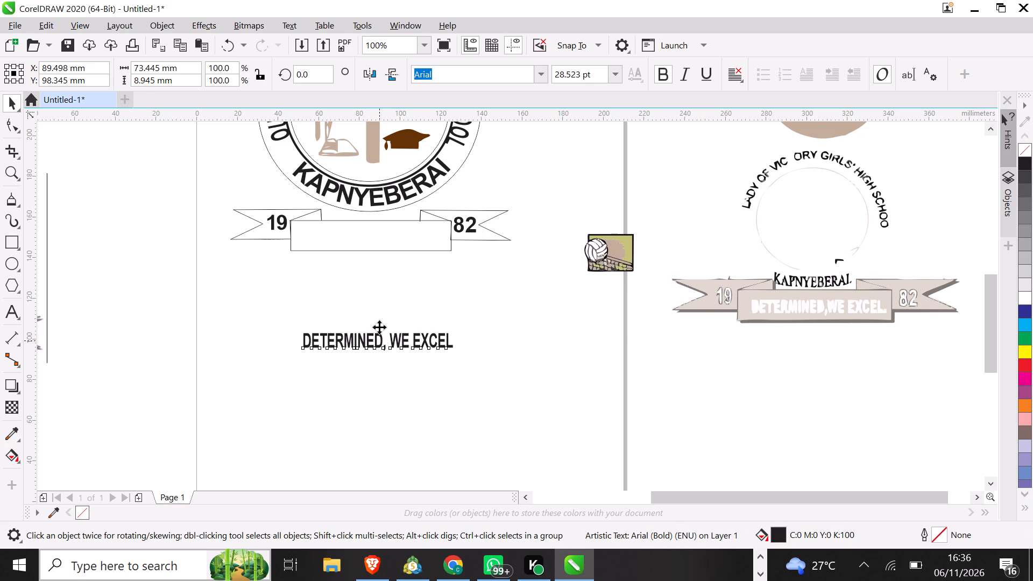
drag(379, 327, 366, 240)
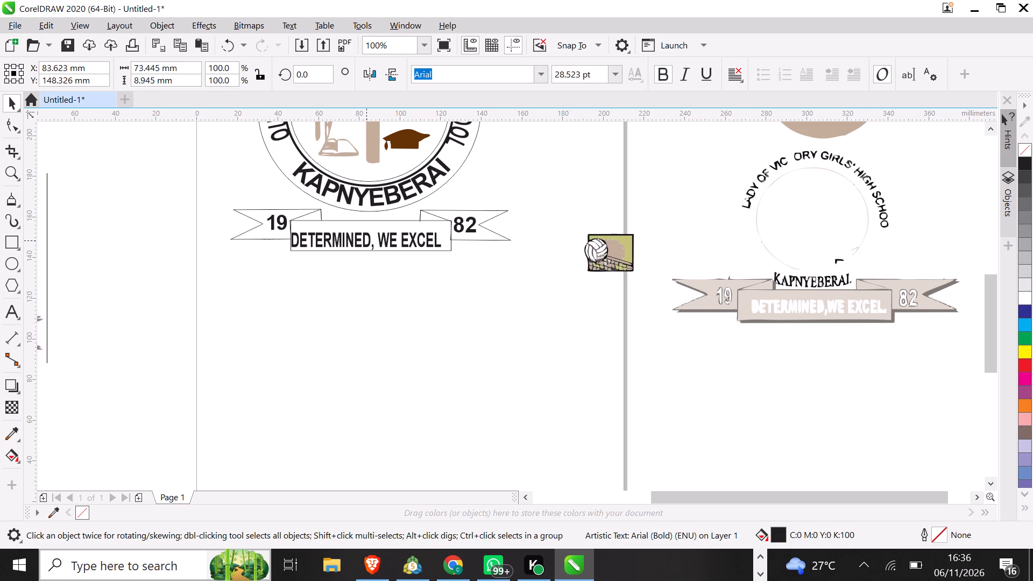
drag(366, 240, 371, 240)
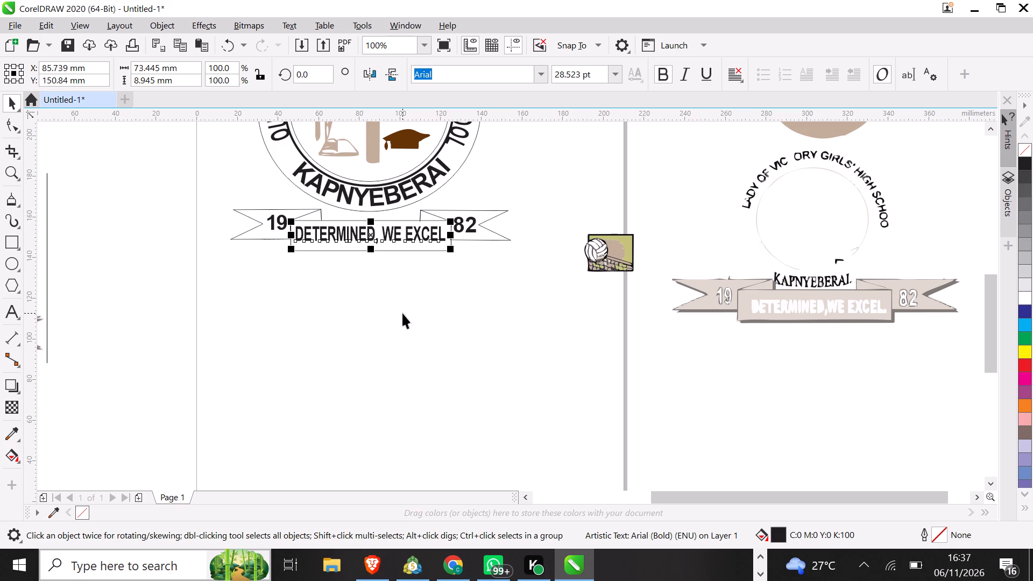
click(418, 296)
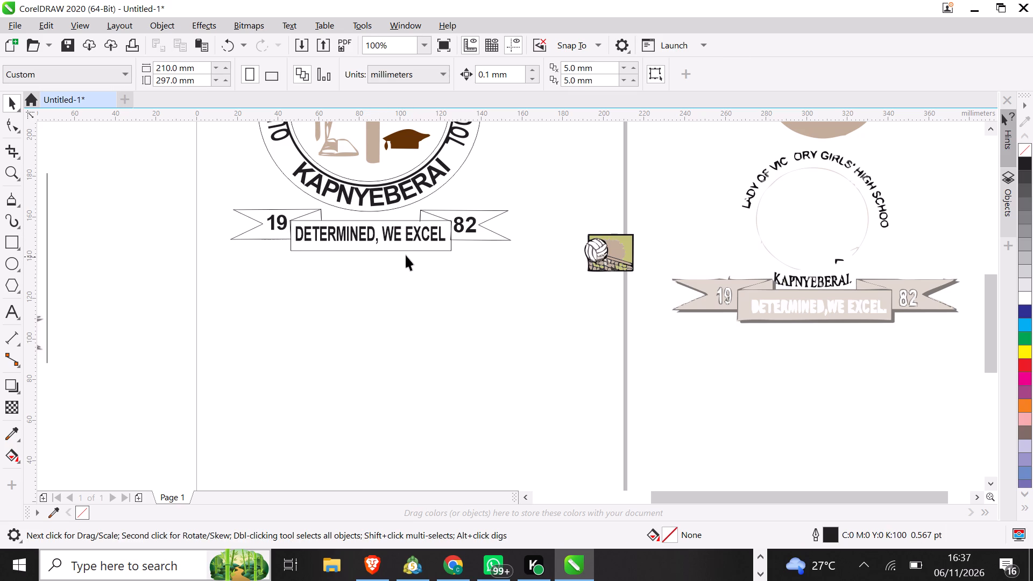
Raise the lower edge of the banner rectangle around the motto, making the rectangle about 13.6 mm high.
click(403, 248)
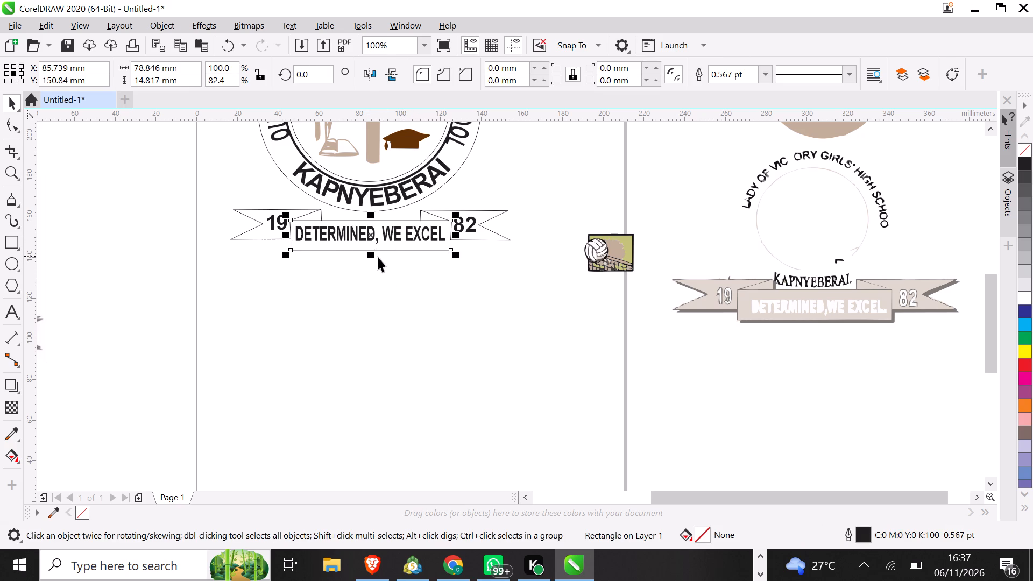
drag(370, 256, 370, 252)
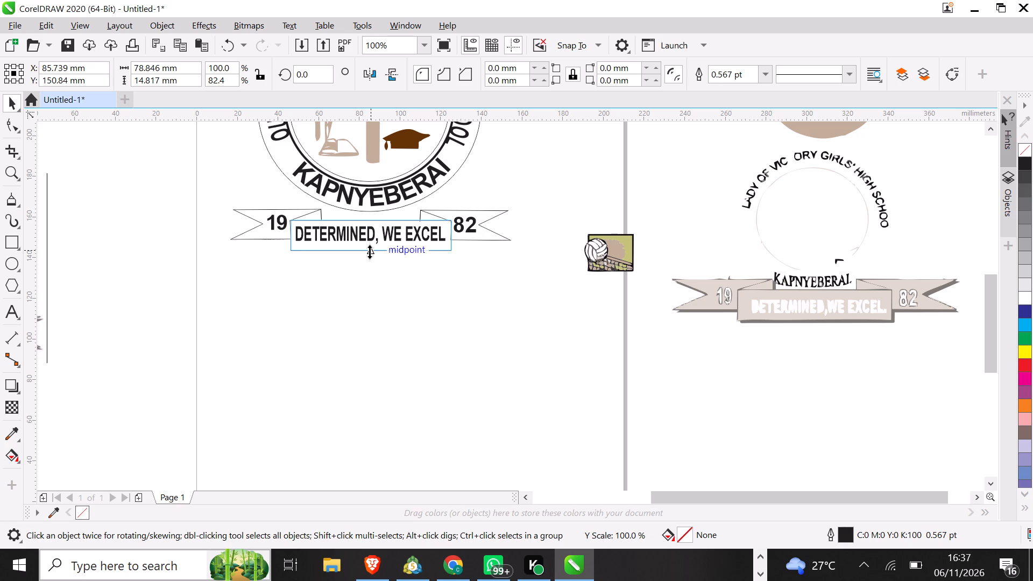
drag(370, 252, 370, 251)
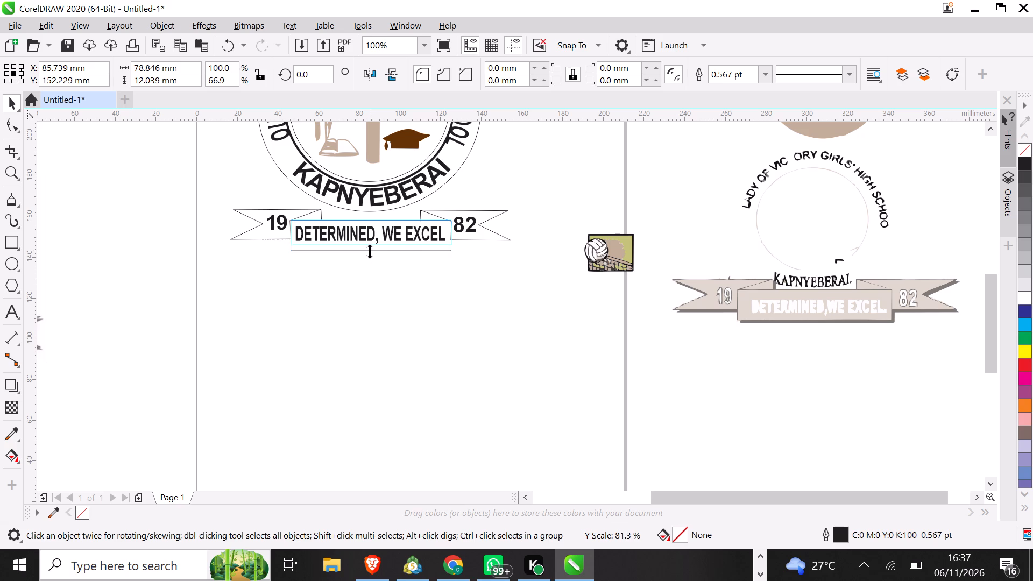
drag(370, 251, 370, 251)
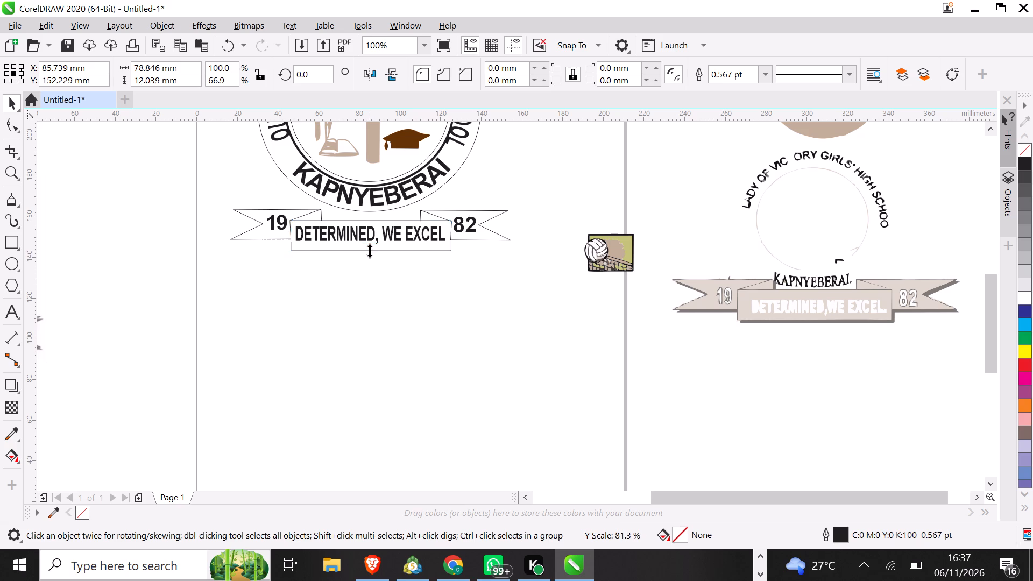
drag(370, 251, 370, 254)
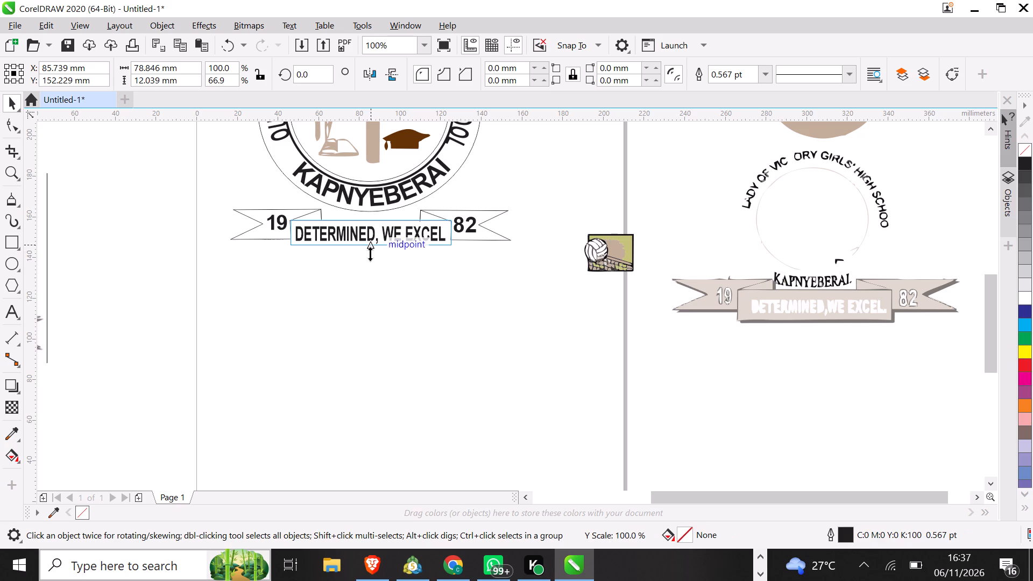
drag(370, 254, 370, 256)
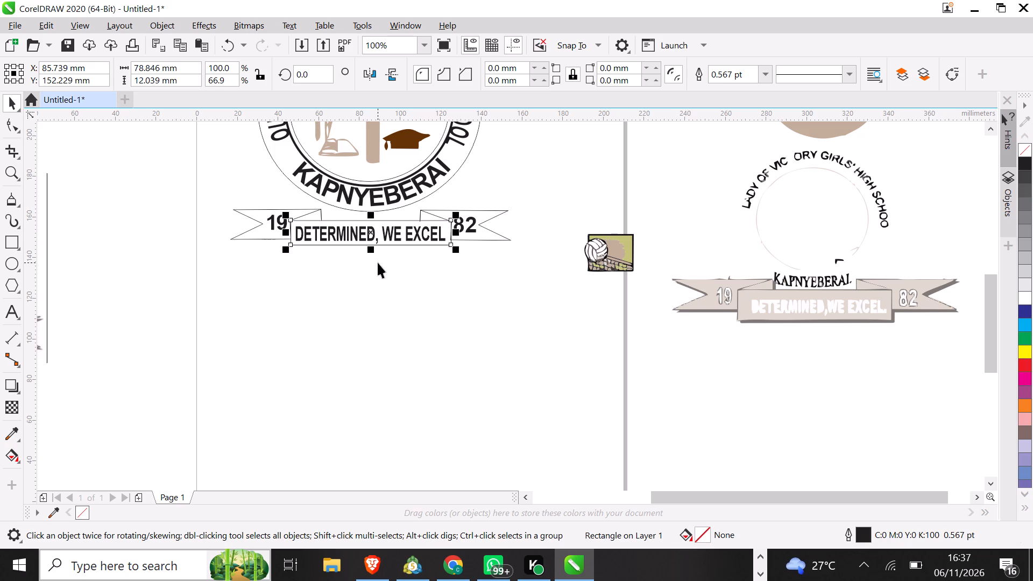
key(ctrl+equal)
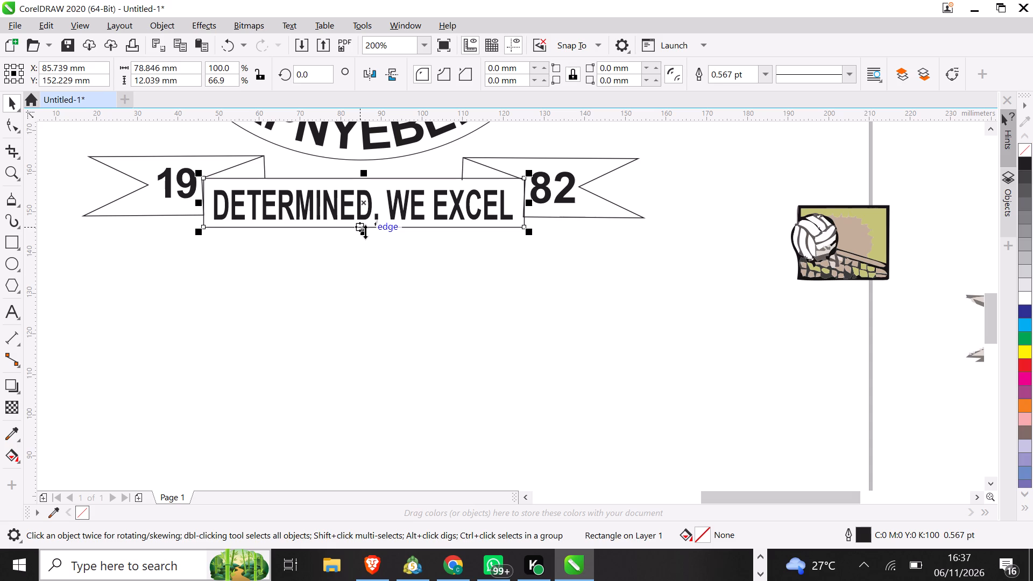
drag(365, 232, 365, 236)
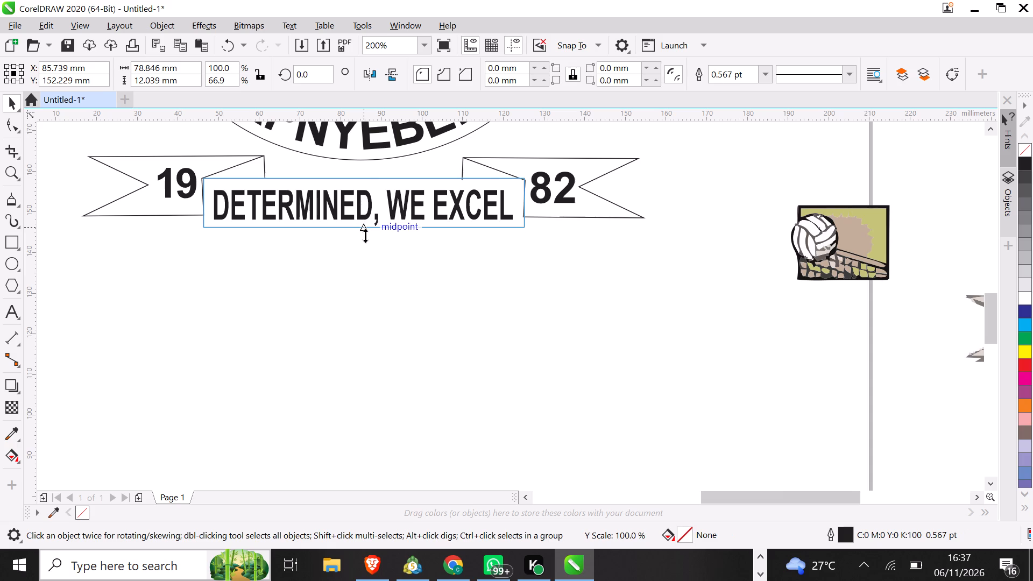
drag(365, 236, 365, 240)
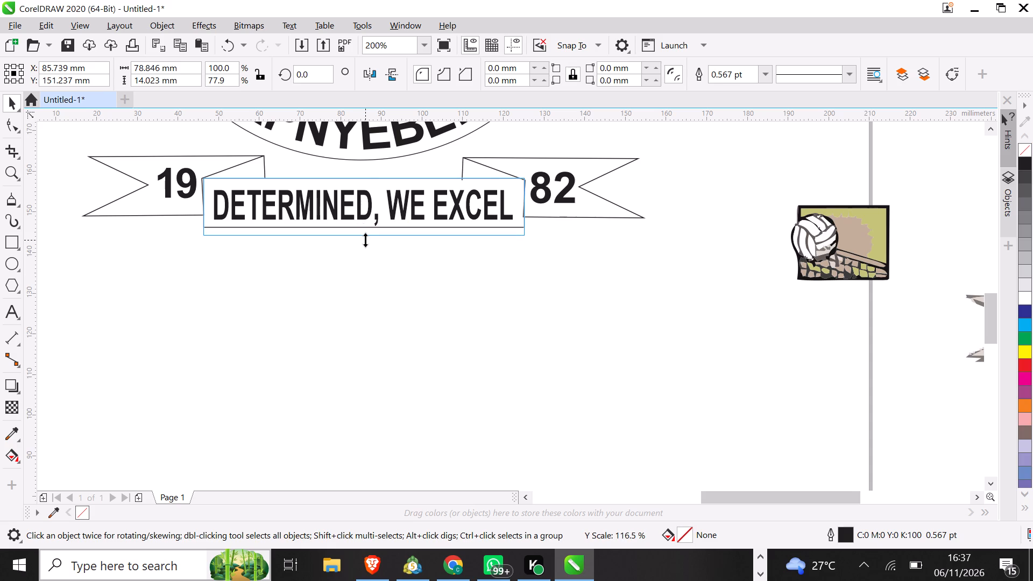
drag(365, 240, 365, 238)
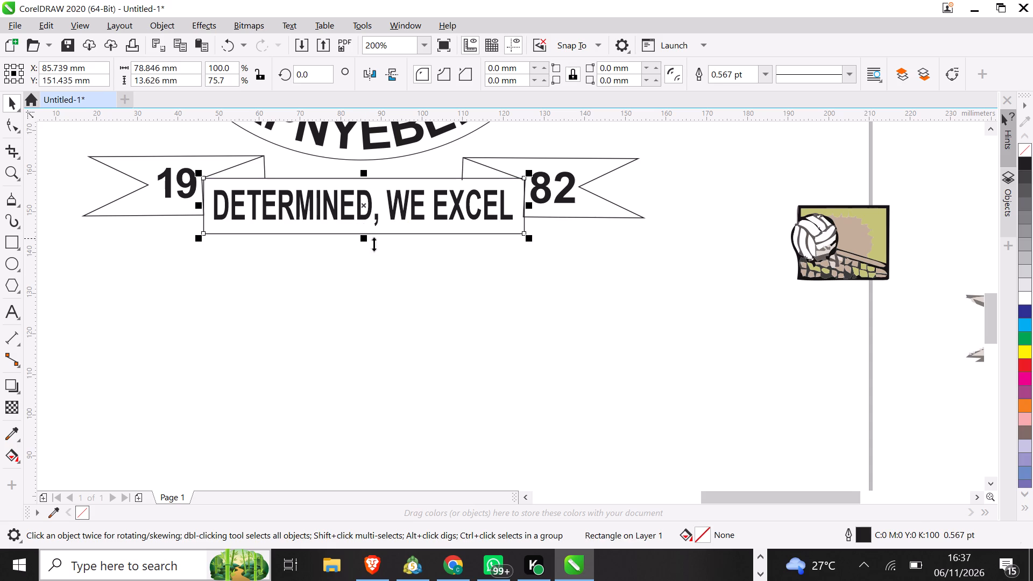
click(457, 290)
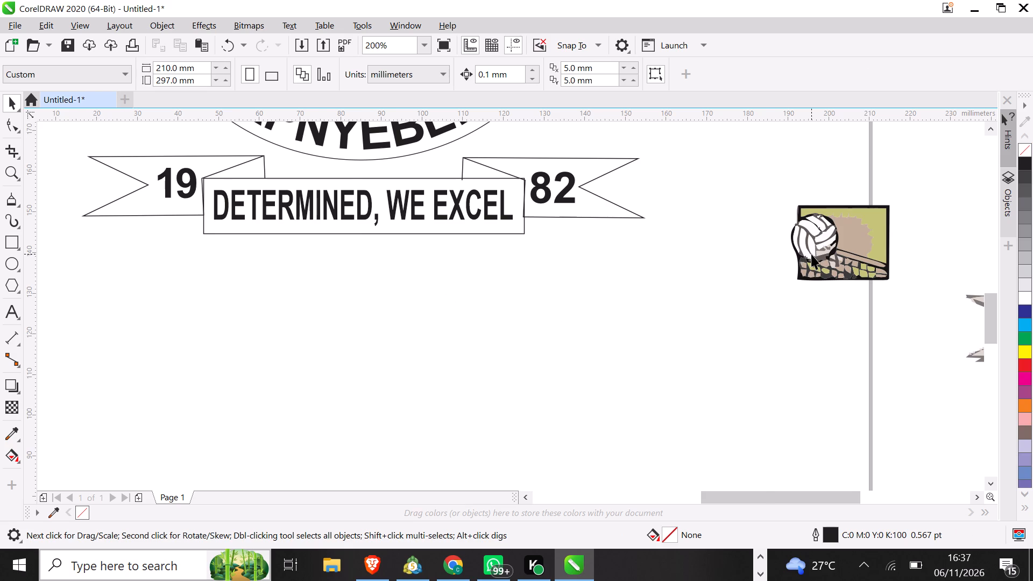
Move the volleyball artwork onto the empty page area below the banner and scale it to 75.1%, about 18.2 × 13.9 mm.
key(ctrl+equal)
key(ctrl+minus)
key(ctrl+minus)
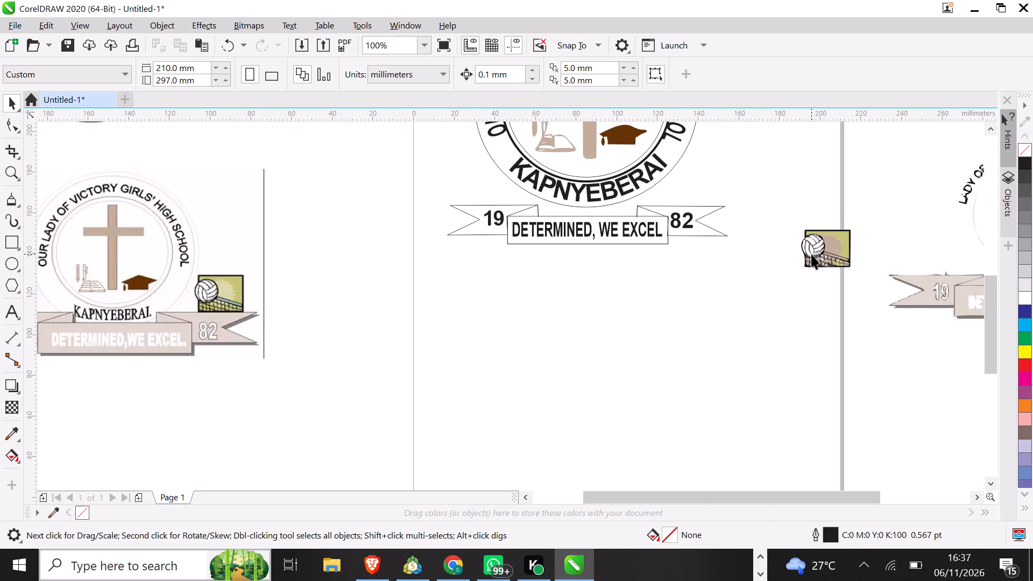
key(ctrl+minus)
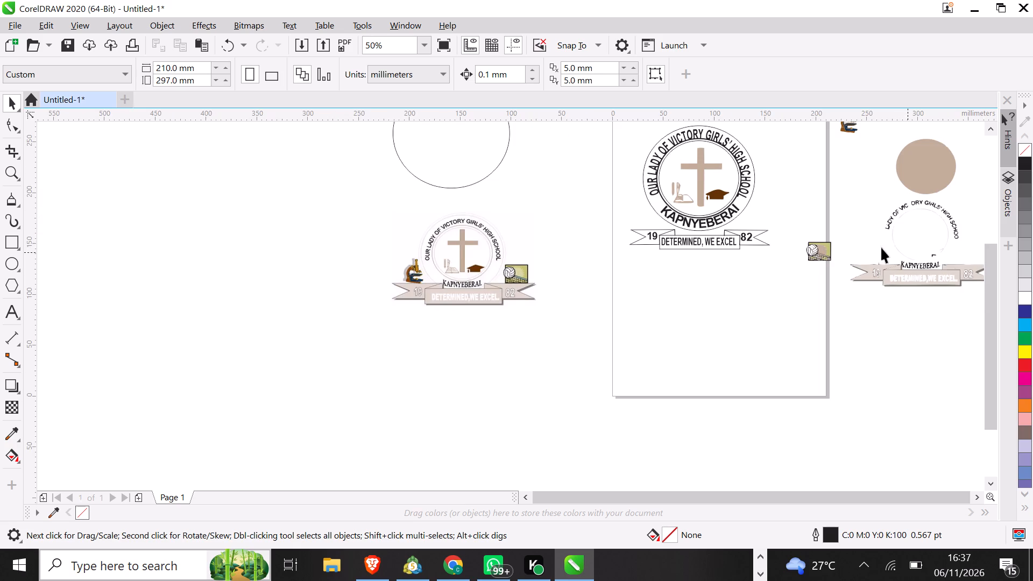
drag(799, 231, 806, 257)
drag(806, 257, 844, 273)
drag(823, 253, 793, 243)
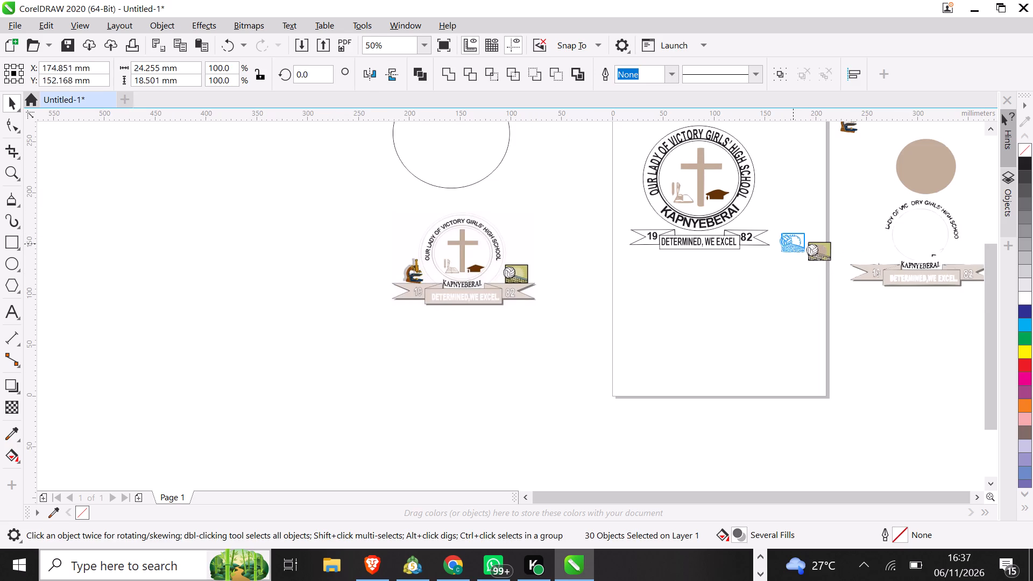
drag(793, 243, 759, 223)
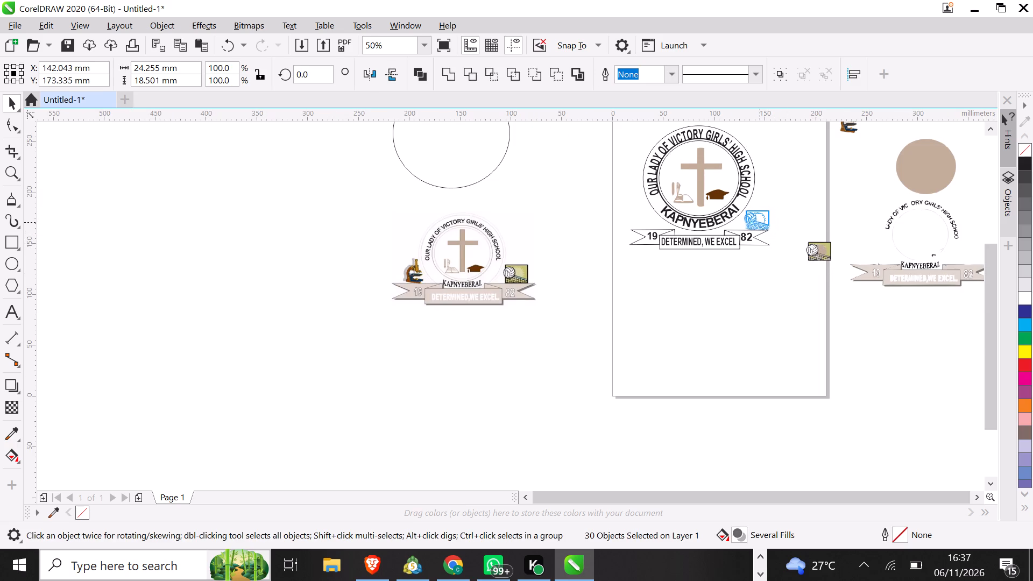
drag(759, 223, 756, 224)
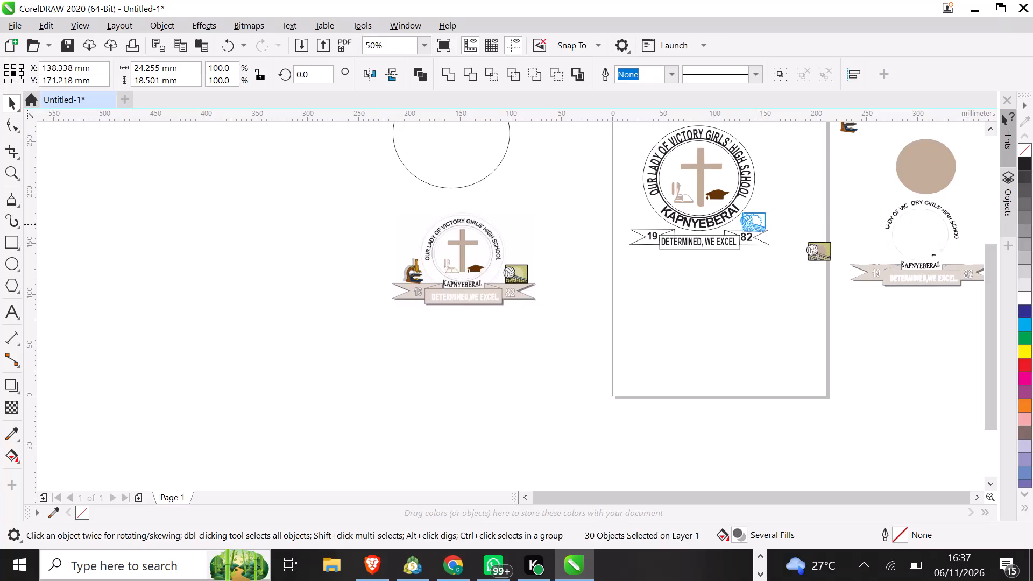
drag(756, 224, 777, 313)
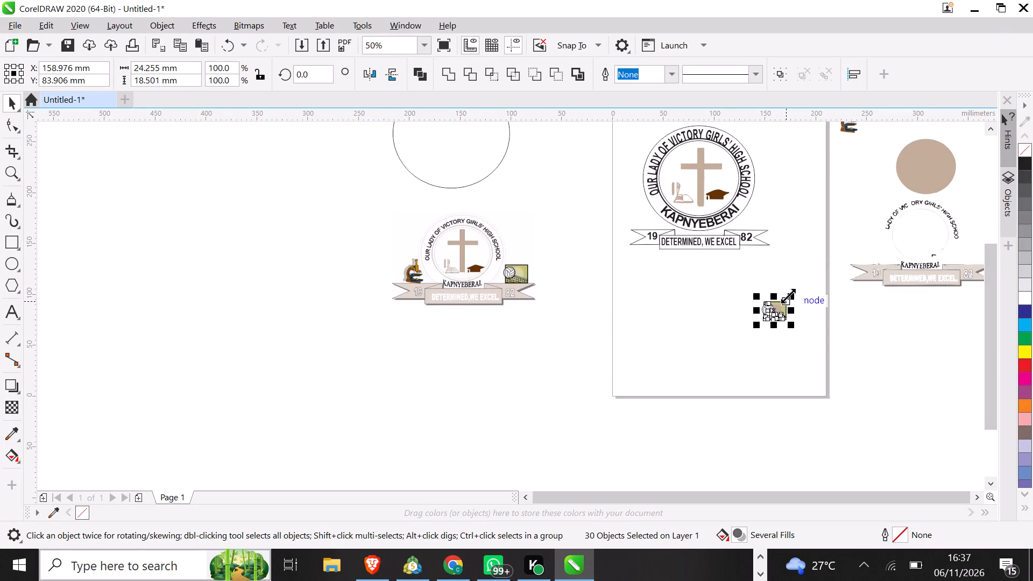
drag(788, 296, 783, 300)
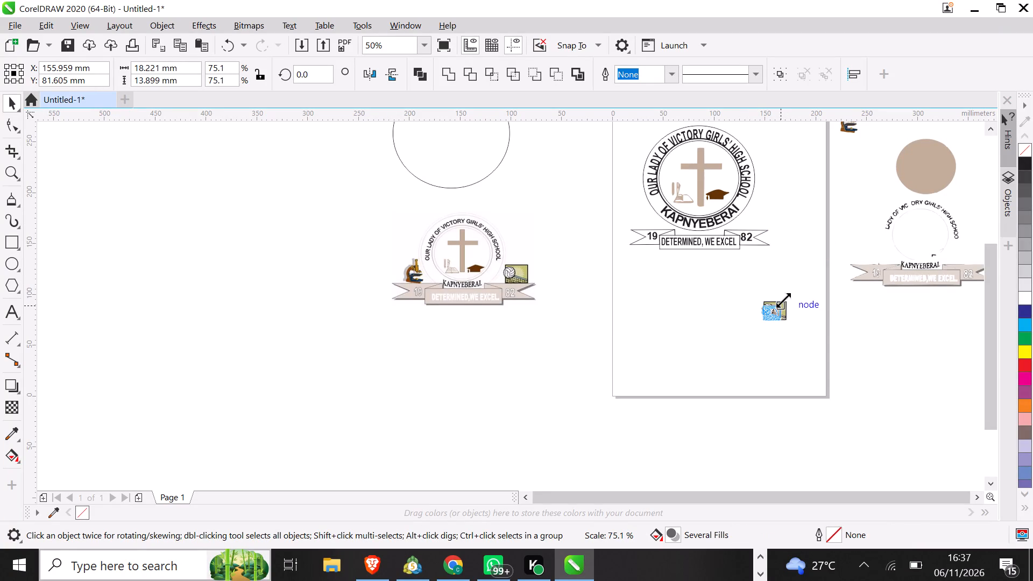
drag(783, 300, 783, 299)
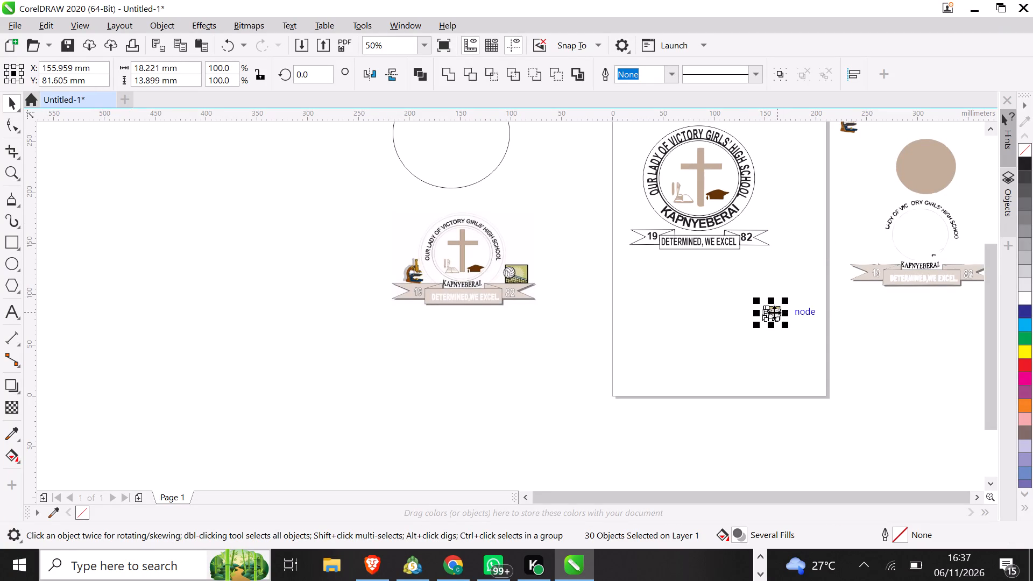
Place the reduced volleyball artwork just above the right ribbon tail, at about X 133 mm, Y 171 mm.
drag(773, 313, 751, 222)
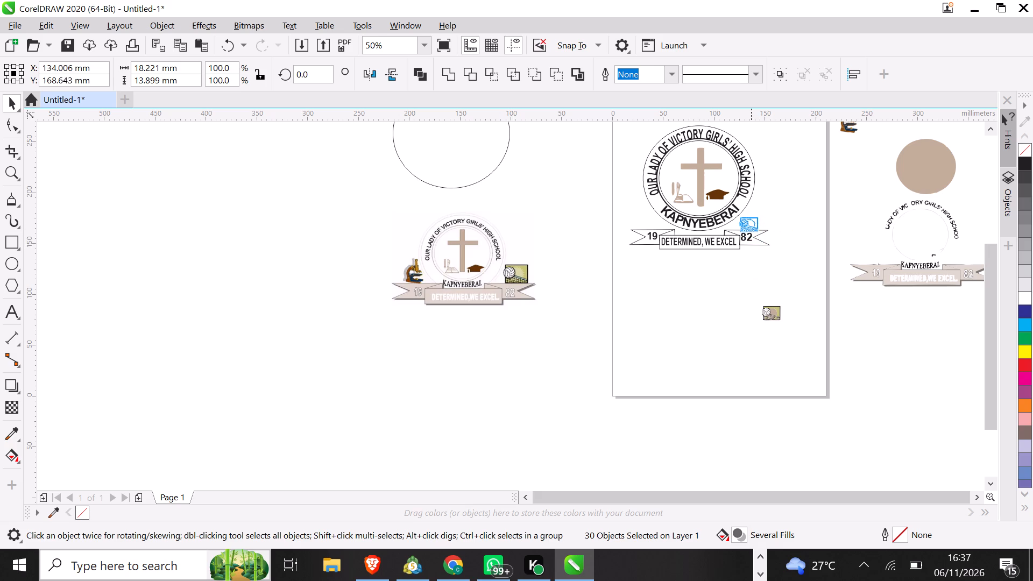
drag(751, 222, 751, 222)
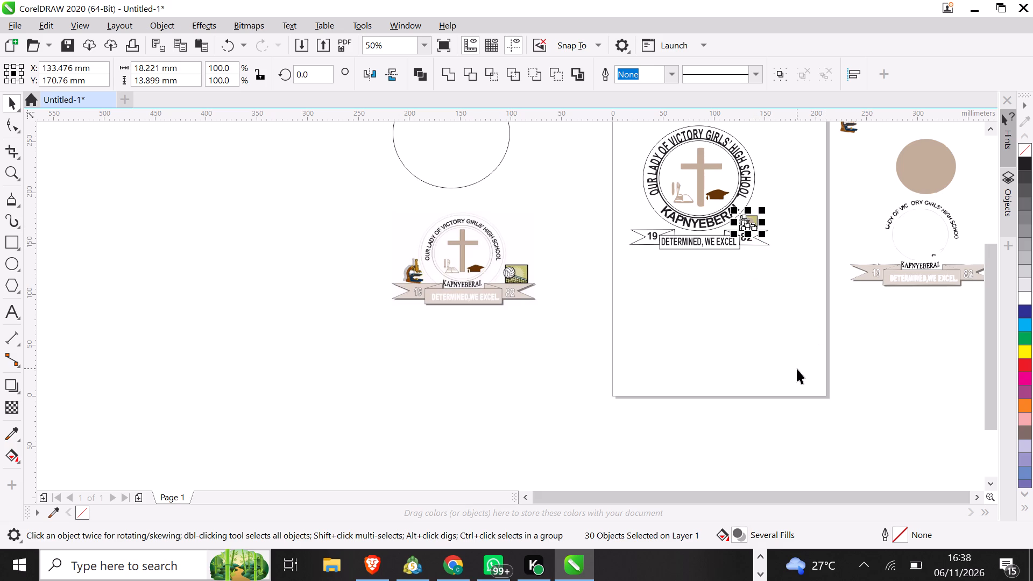
click(797, 369)
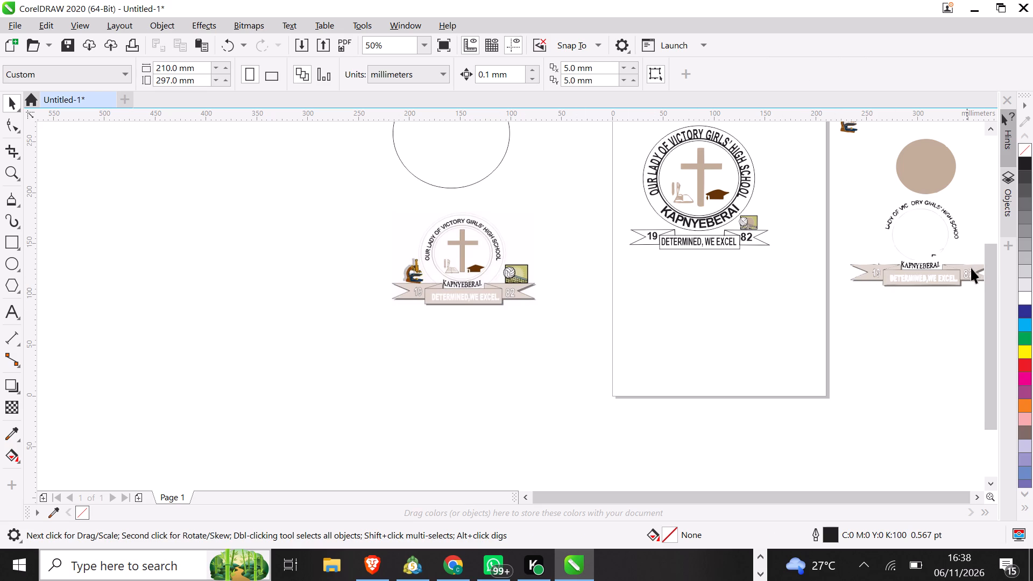
Move the microscope artwork to the empty area between the reference logo and the page and scale it to about 12.8 × 18.4 mm.
drag(987, 273, 989, 259)
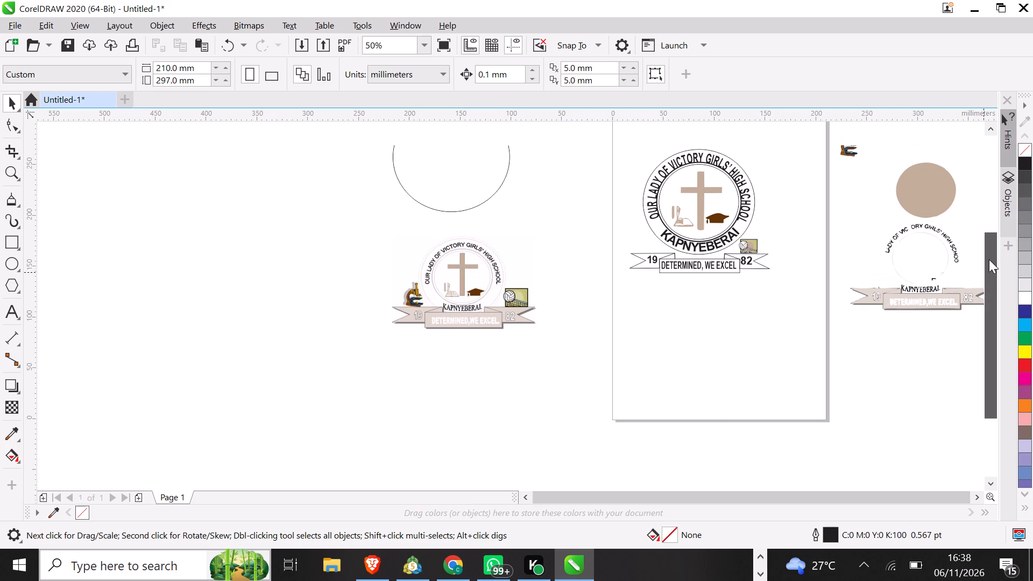
drag(989, 259, 990, 251)
drag(822, 140, 861, 182)
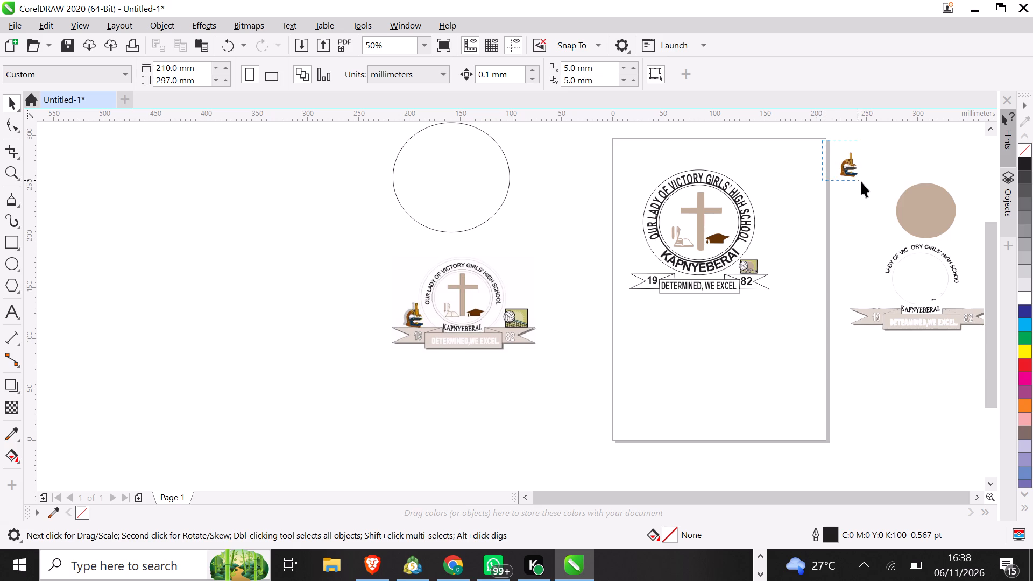
drag(861, 182, 867, 184)
drag(853, 166, 753, 199)
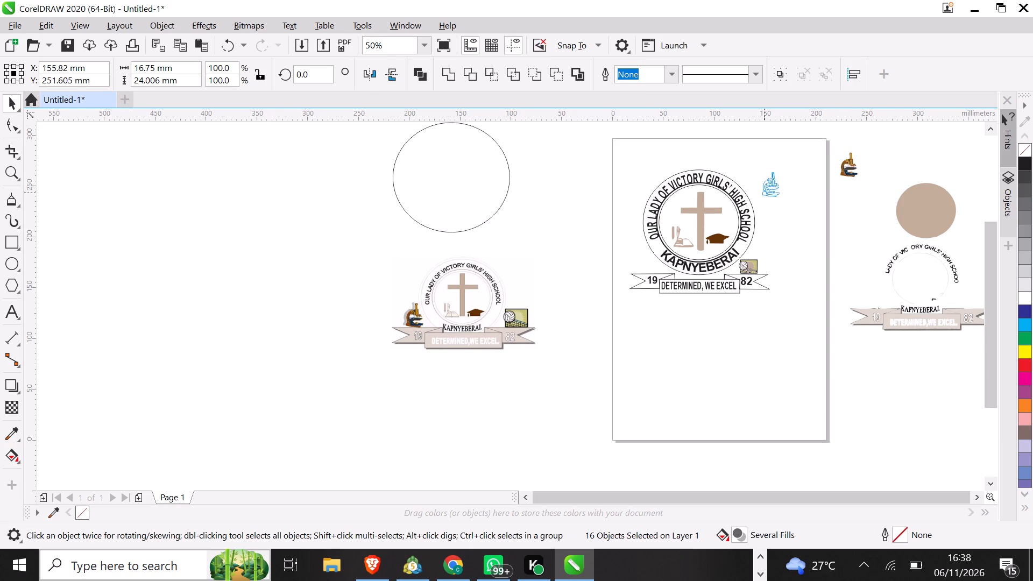
drag(753, 199, 576, 268)
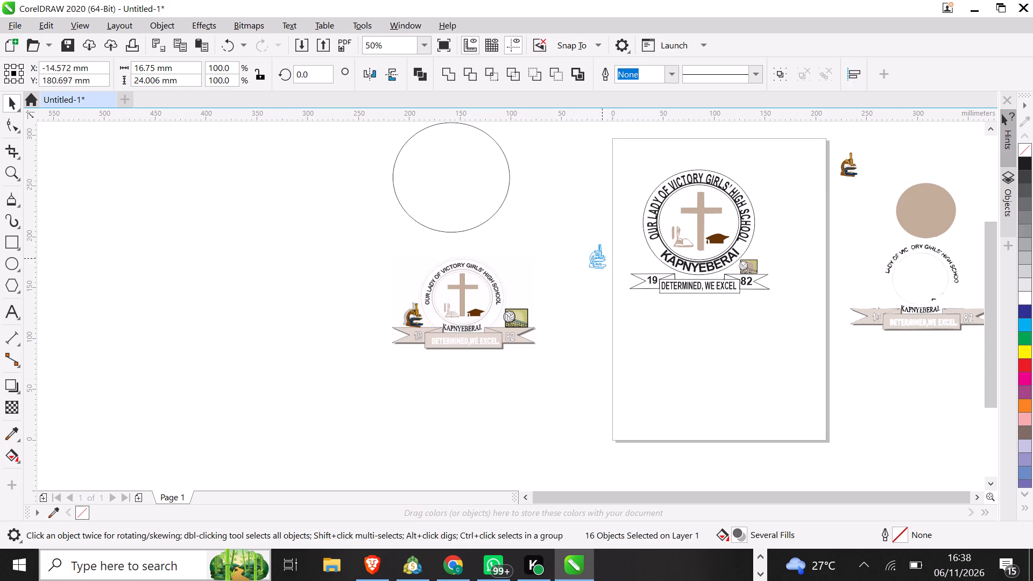
drag(576, 268, 547, 275)
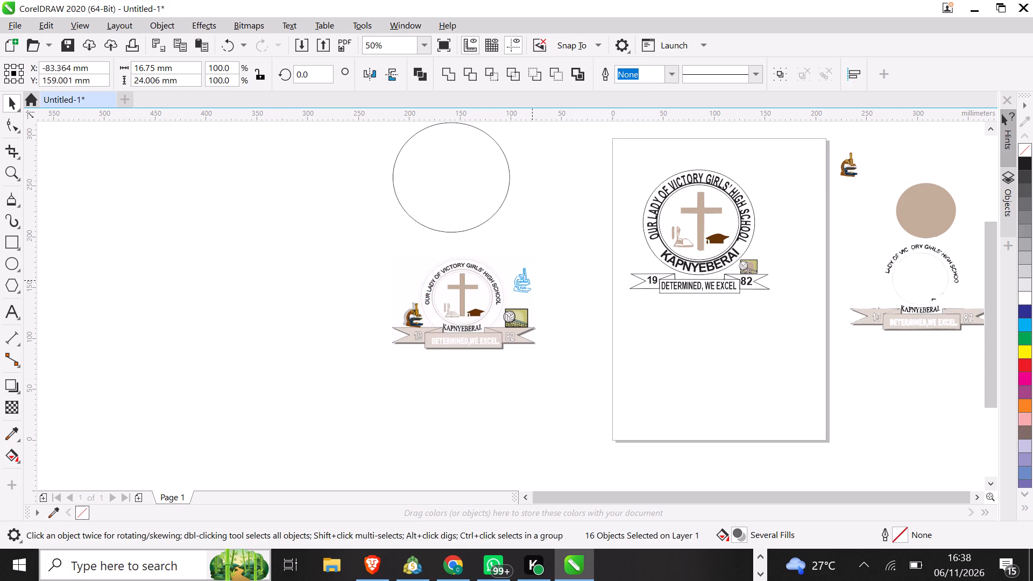
drag(547, 275, 570, 288)
click(549, 270)
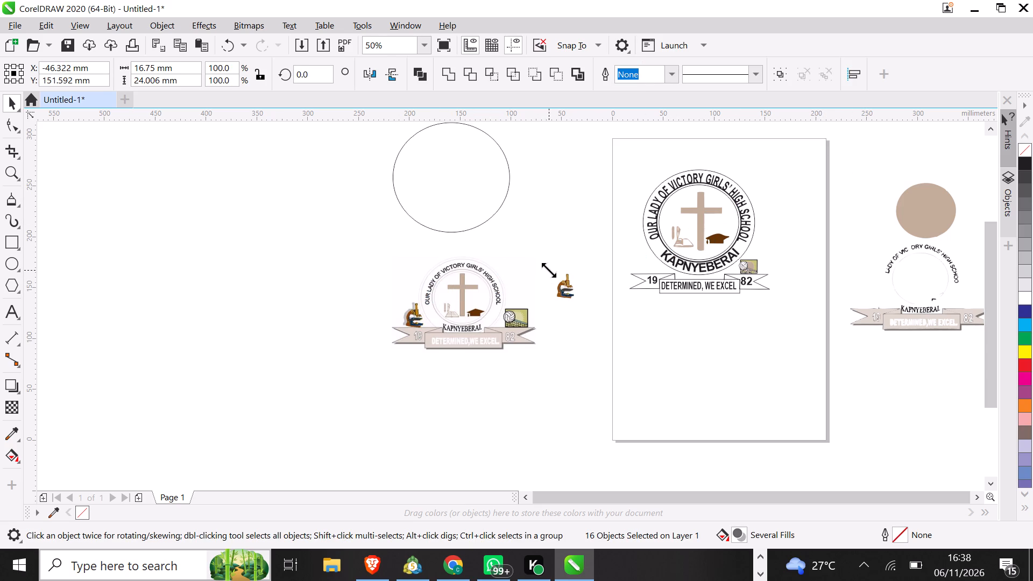
Place the reduced microscope artwork just above the left ribbon tail, beside the ring.
drag(564, 293, 641, 266)
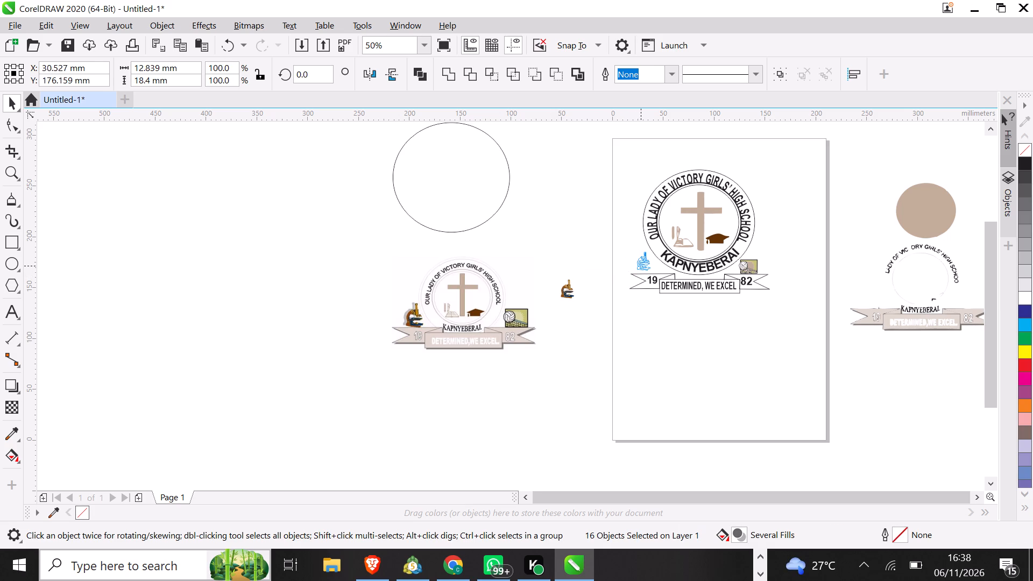
drag(641, 266, 645, 270)
click(659, 345)
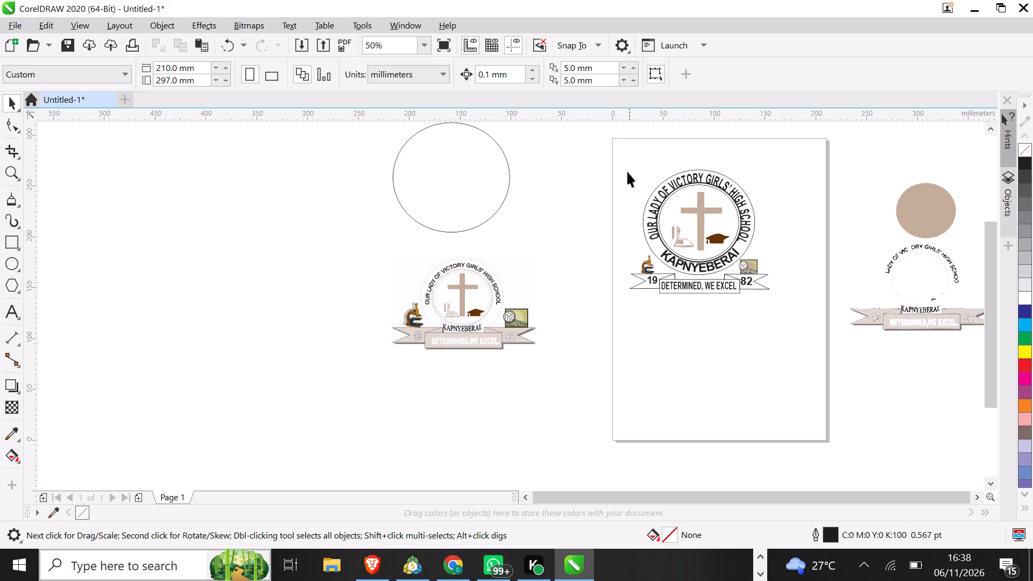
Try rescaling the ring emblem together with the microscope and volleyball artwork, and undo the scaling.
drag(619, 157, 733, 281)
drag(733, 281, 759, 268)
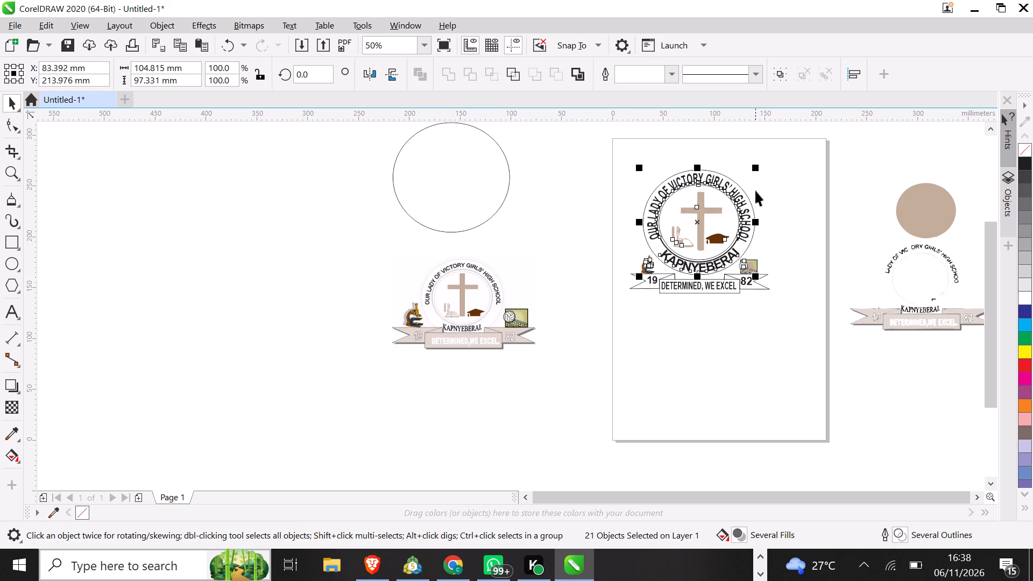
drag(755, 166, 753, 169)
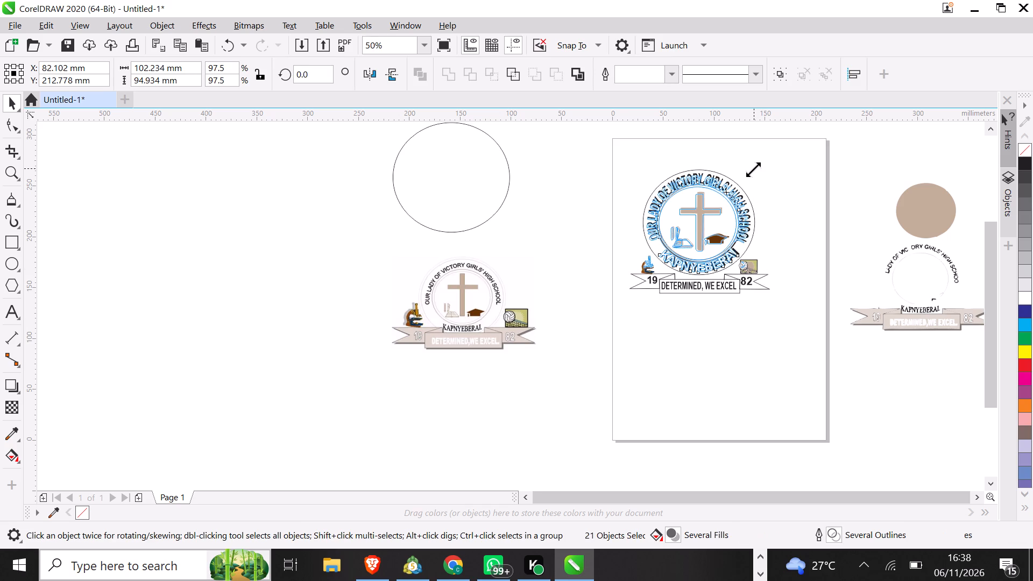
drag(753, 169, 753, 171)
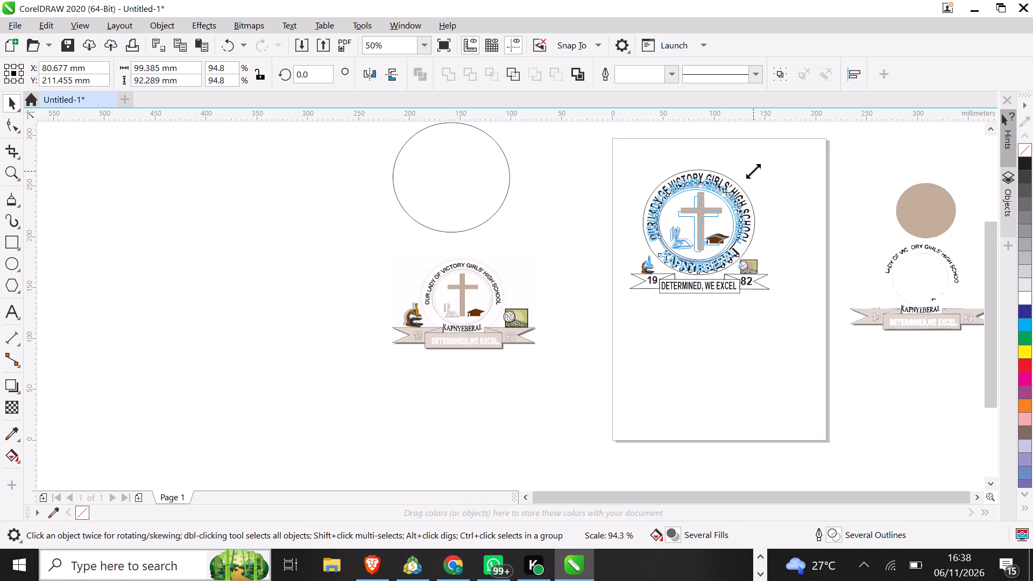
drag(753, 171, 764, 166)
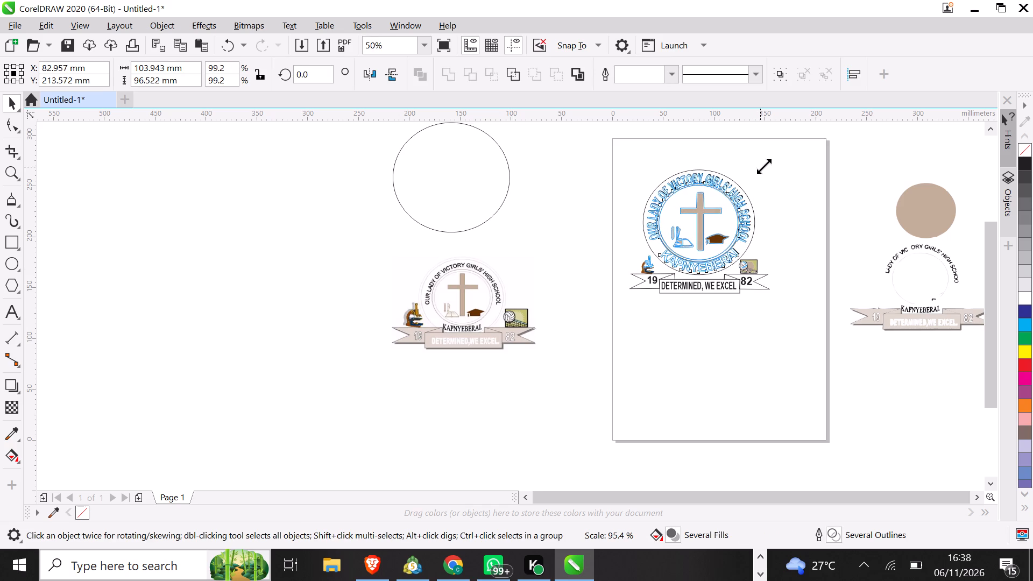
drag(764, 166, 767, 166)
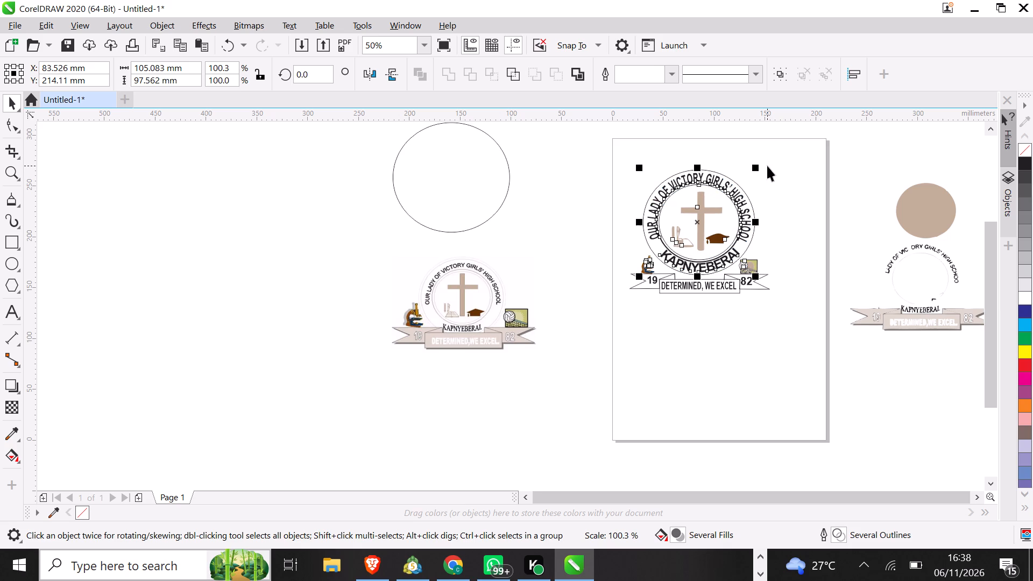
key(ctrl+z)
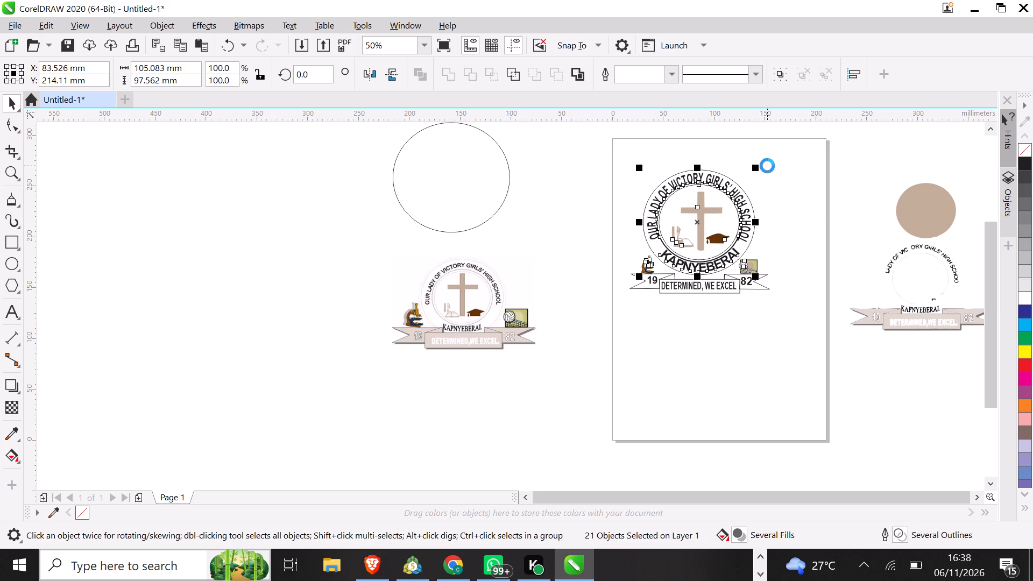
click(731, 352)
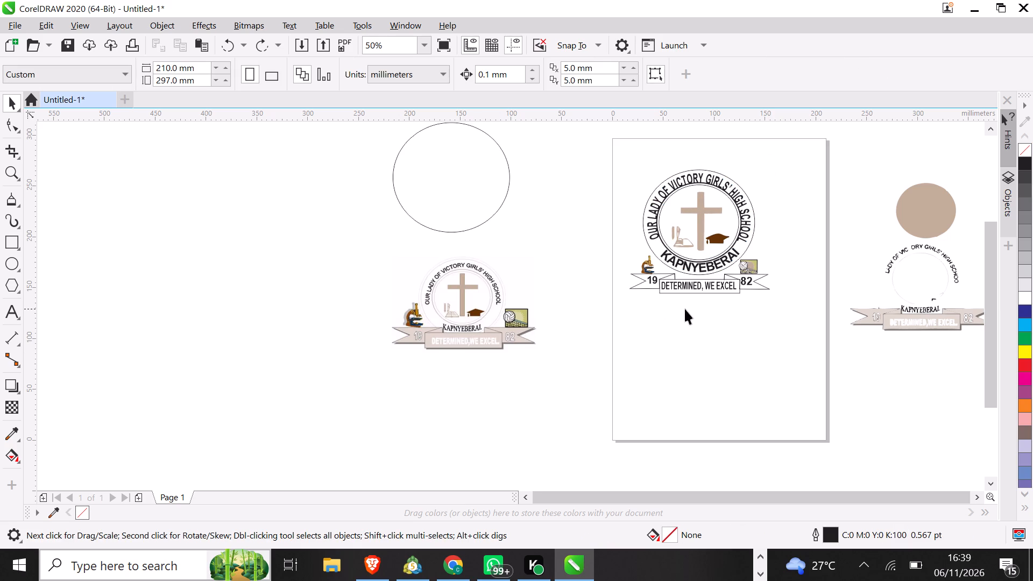
Move the banner with its microscope and volleyball artwork down clear of the ring, to about X 93 mm, Y 124 mm.
drag(626, 252, 759, 324)
drag(759, 324, 782, 324)
drag(698, 273, 706, 313)
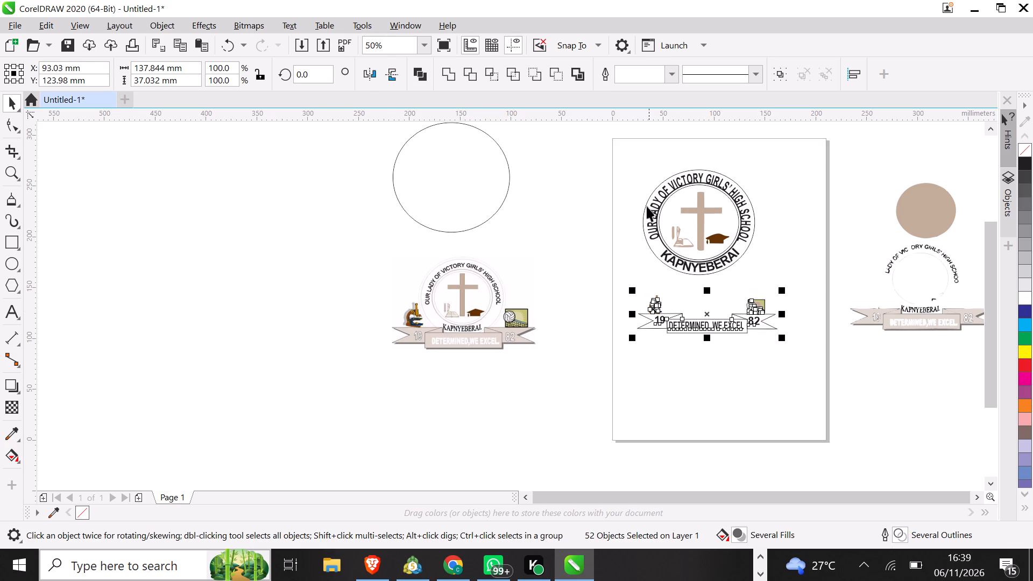
Scale the ring emblem with its lettering, cross, book and cap proportionally to about 88.3 × 82.9 mm.
drag(627, 160, 773, 297)
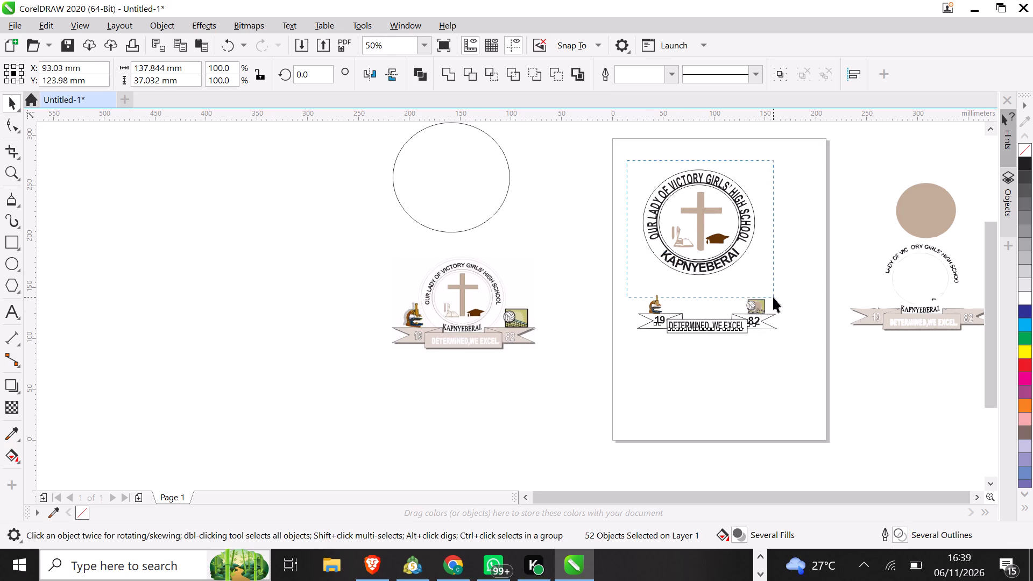
drag(773, 297, 774, 296)
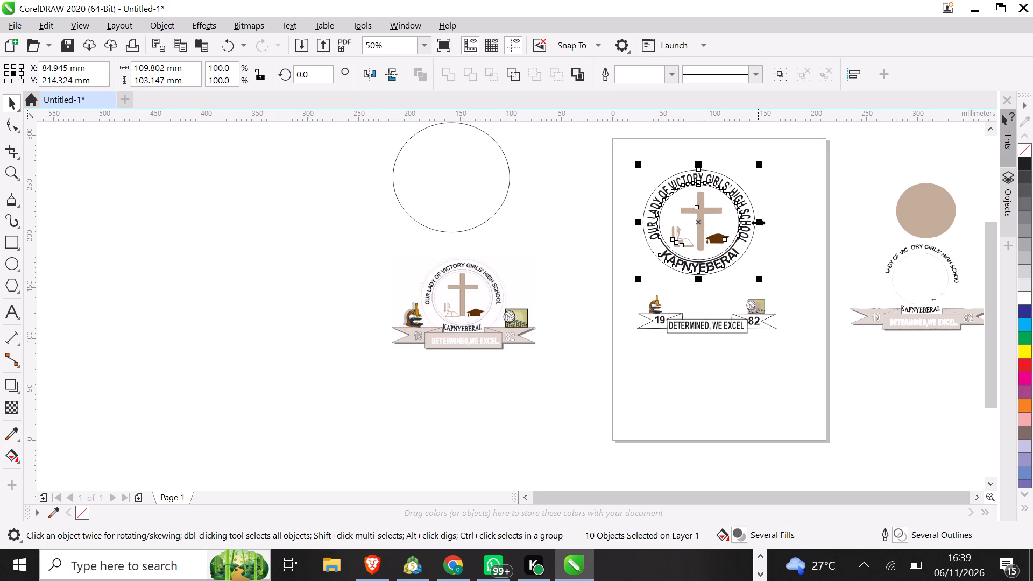
drag(762, 280, 748, 268)
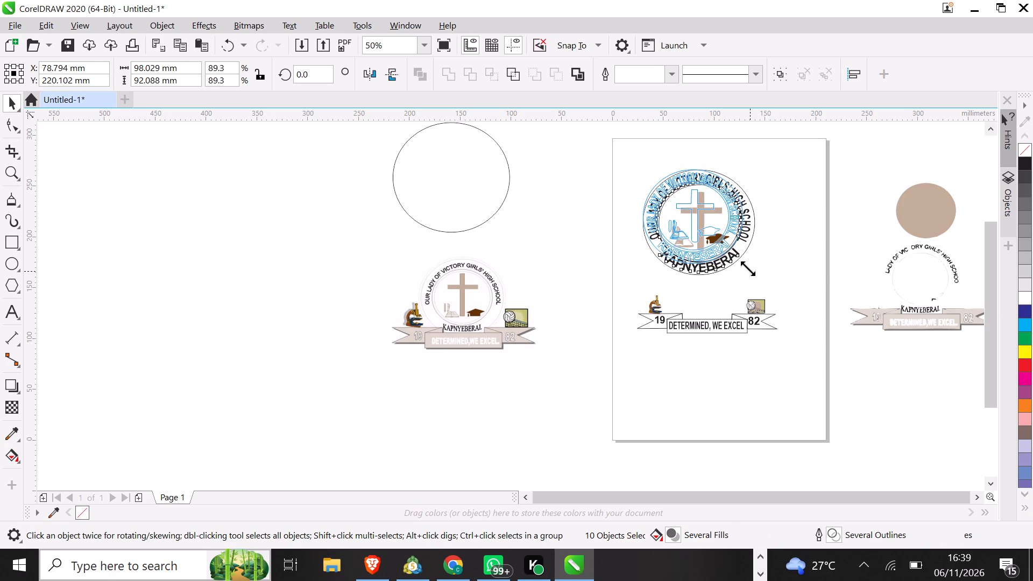
drag(748, 268, 746, 267)
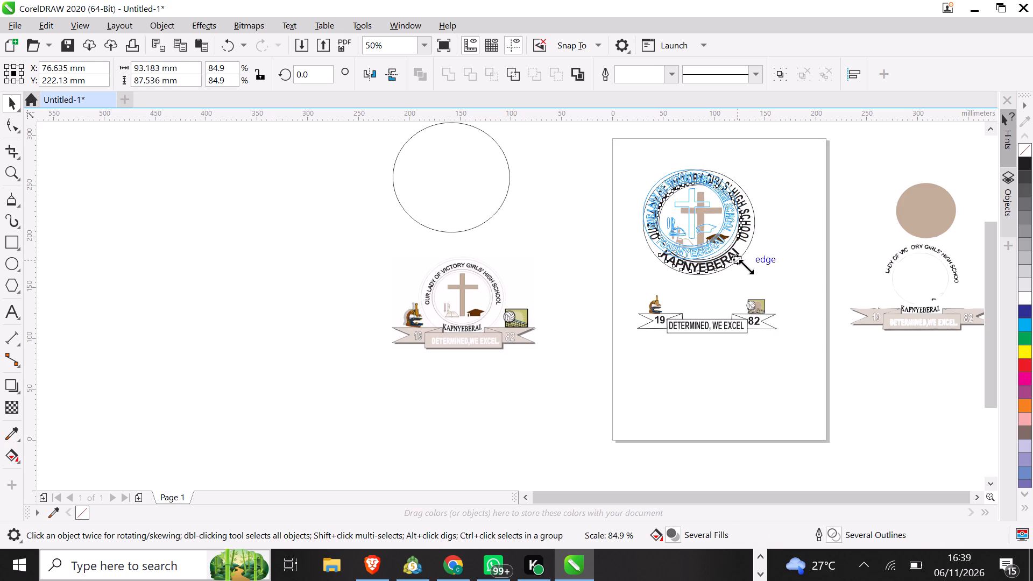
drag(746, 267, 742, 261)
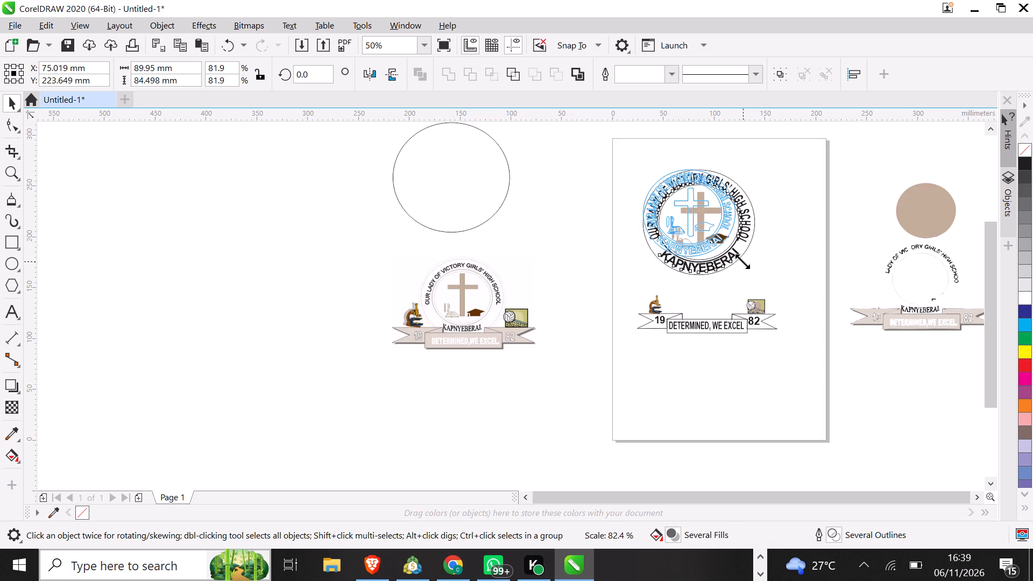
drag(742, 261, 741, 260)
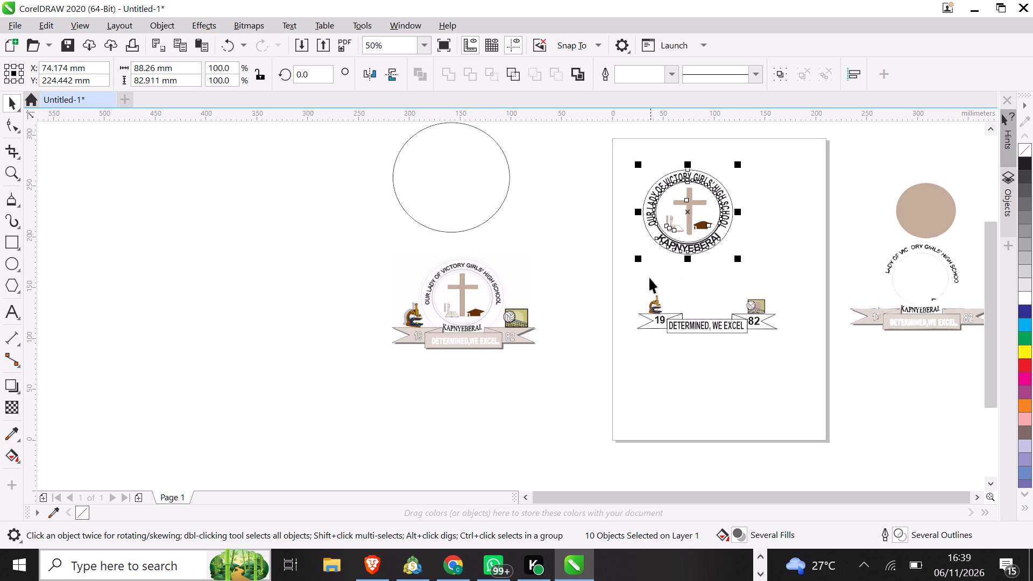
Narrow the banner with its microscope and volleyball artwork horizontally to about 101.3 mm wide, keeping its height.
drag(613, 285, 803, 363)
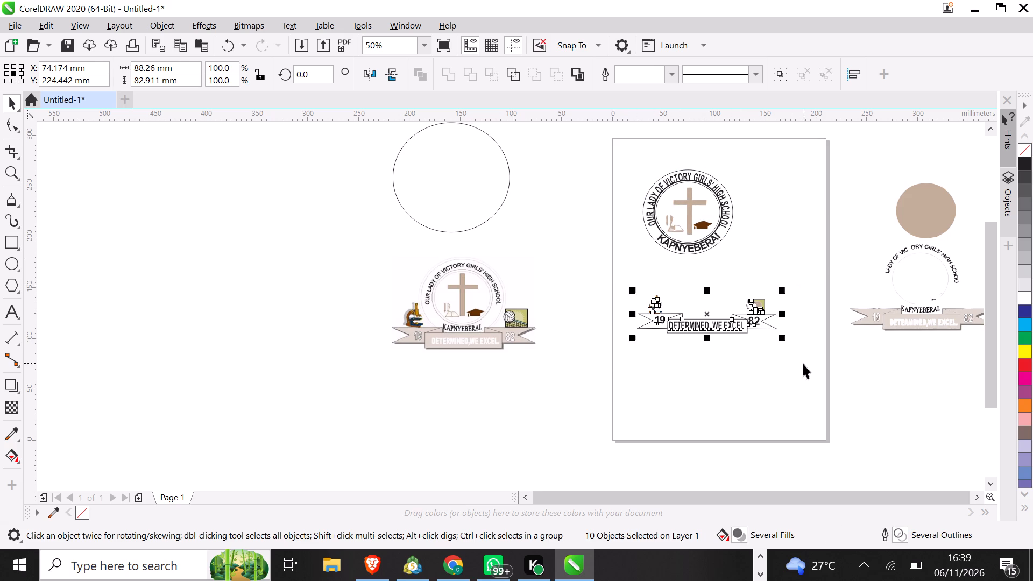
drag(786, 314, 776, 312)
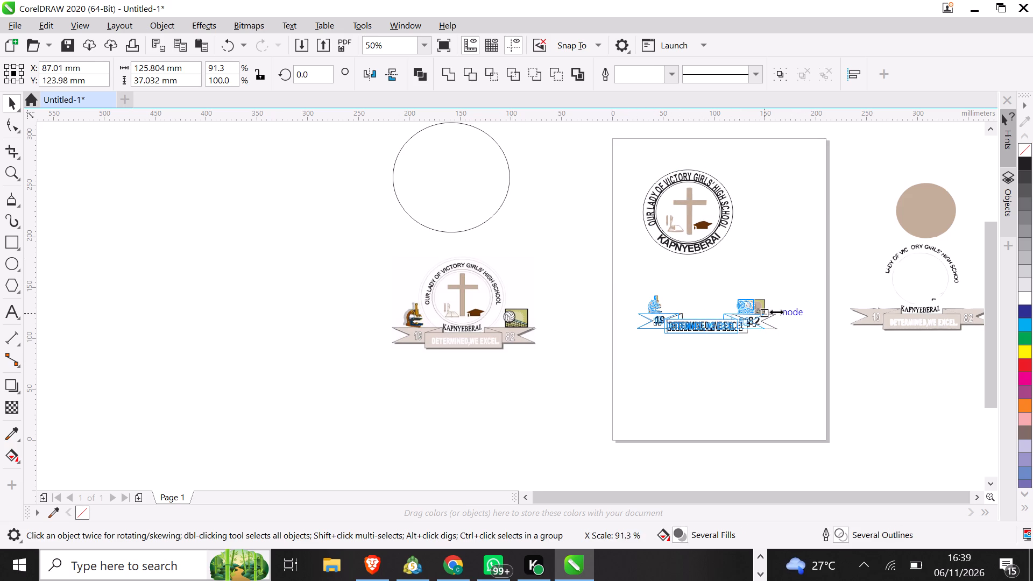
drag(776, 312, 773, 310)
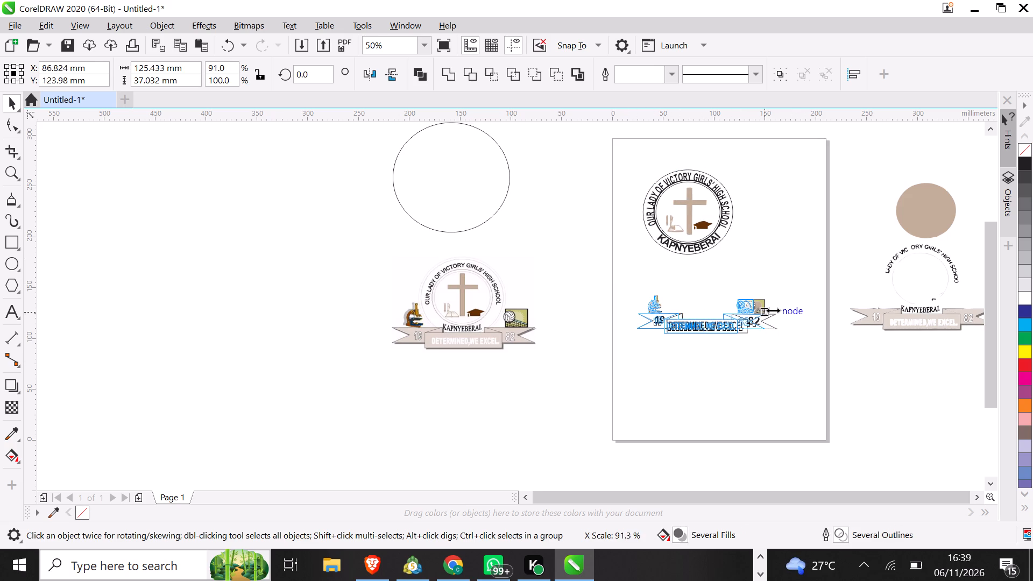
drag(773, 310, 766, 310)
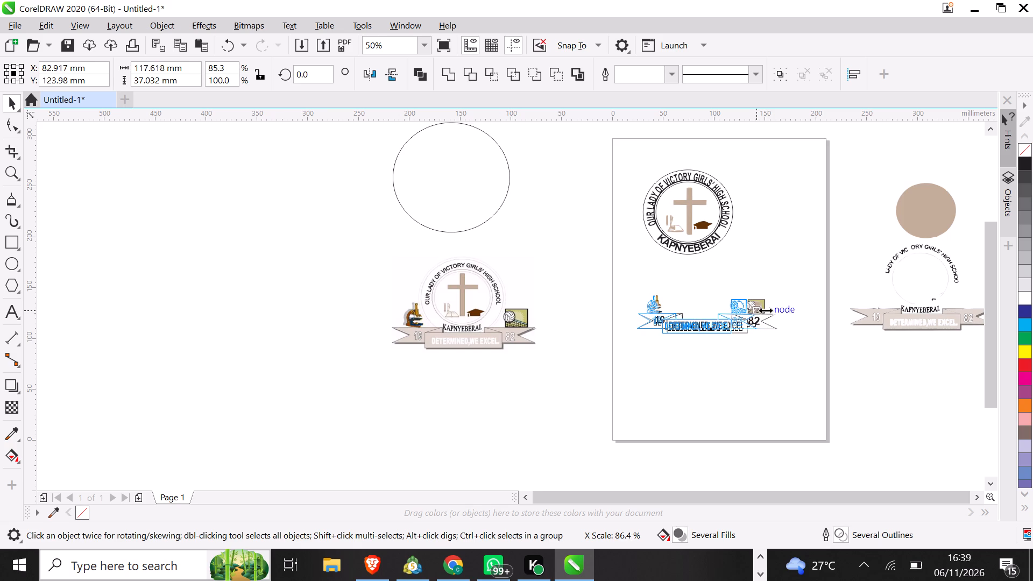
drag(766, 310, 749, 310)
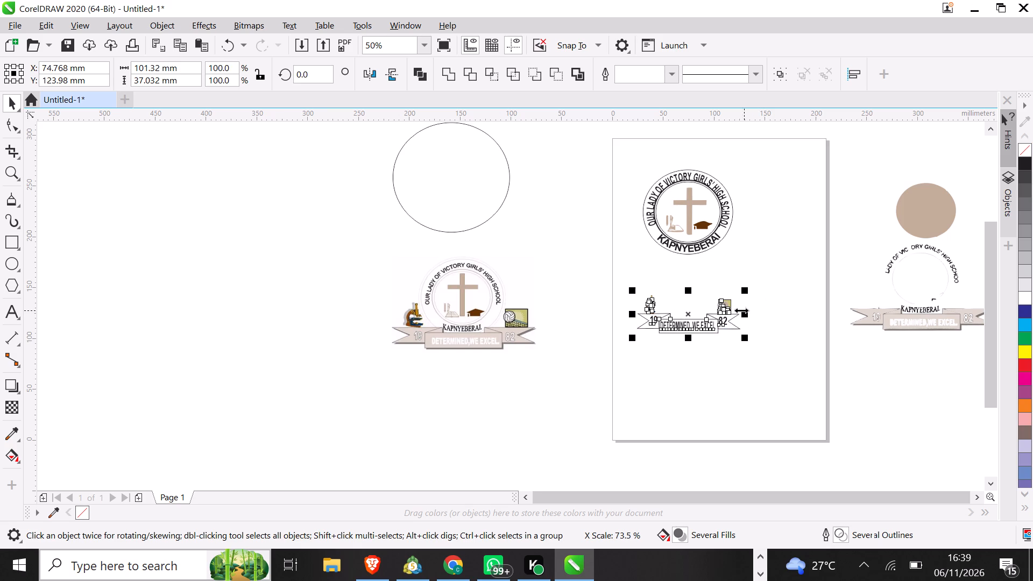
Try the narrowed banner and side artwork directly against the ring, and settle it lower at about X 81 mm, Y 137 mm.
drag(685, 318, 692, 284)
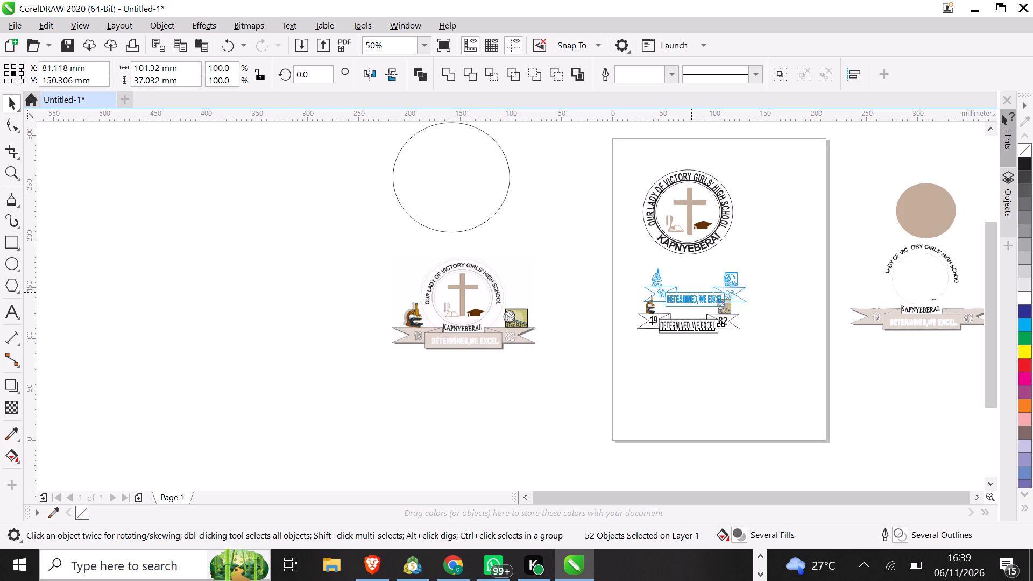
drag(692, 284, 688, 263)
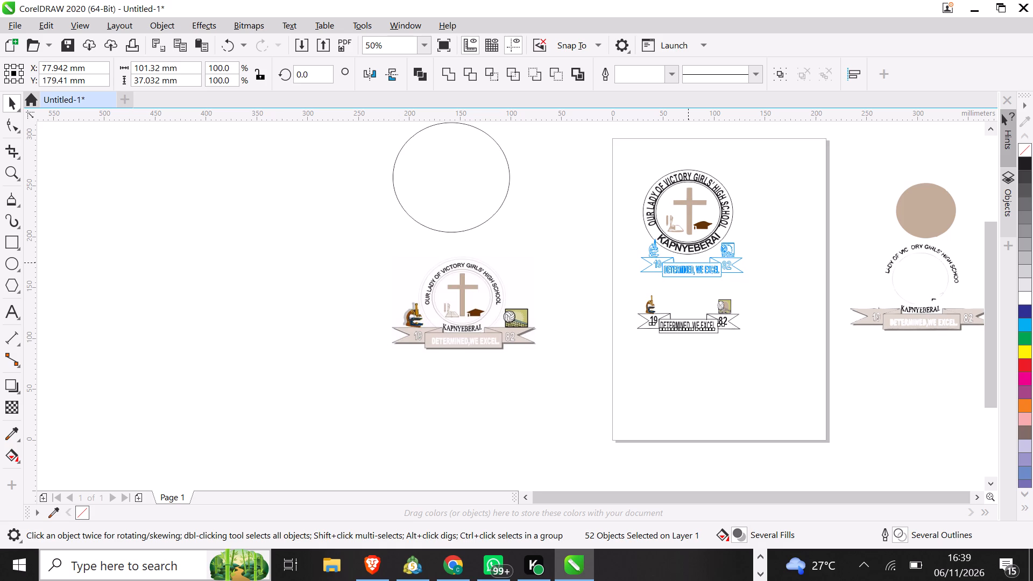
drag(688, 263, 688, 262)
drag(688, 262, 691, 303)
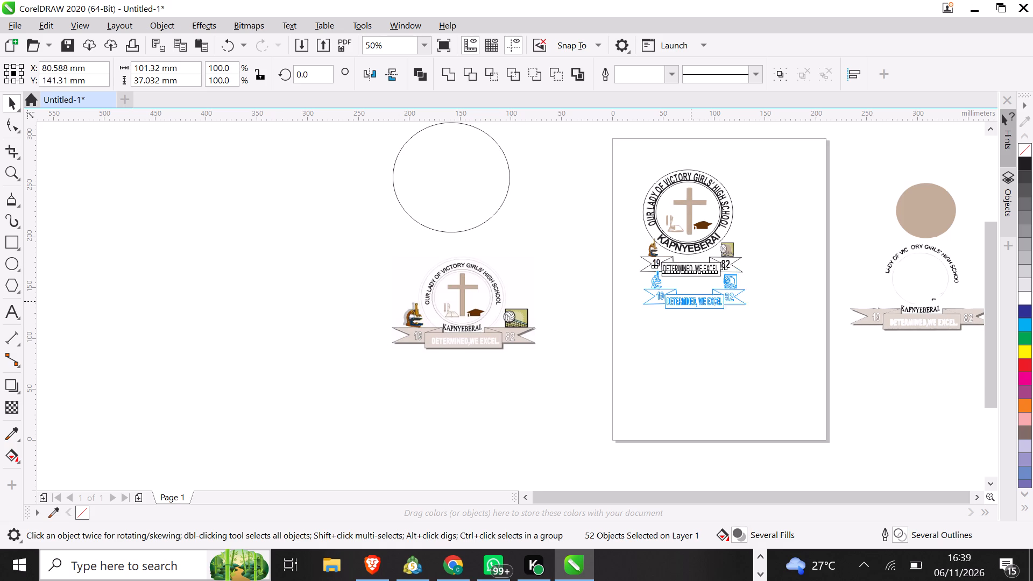
drag(691, 303, 691, 306)
Scale the ring emblem with its lettering, cross, book and cap proportionally down to about 69.5 × 65.2 mm.
drag(625, 164, 721, 279)
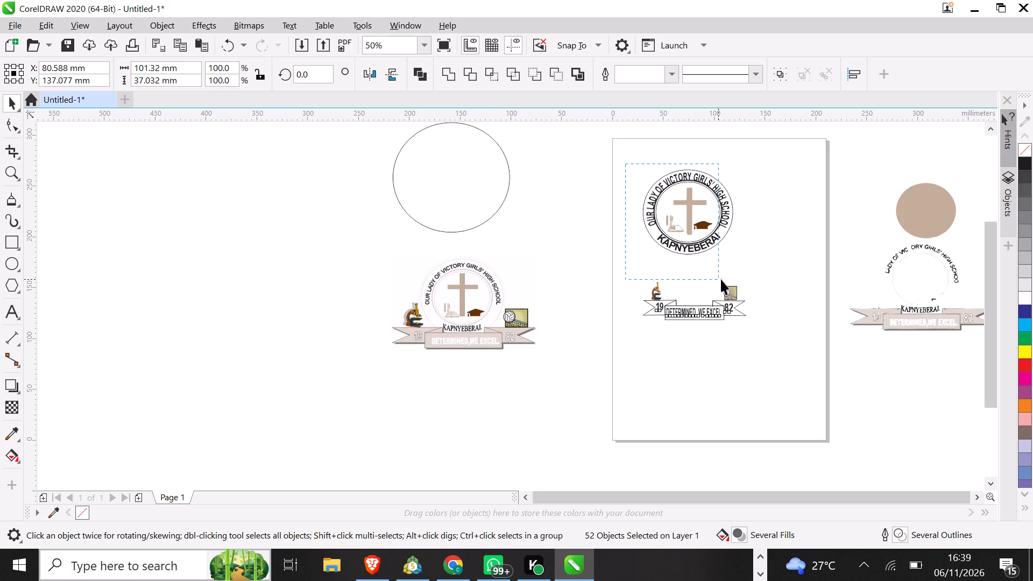
drag(721, 279, 748, 277)
drag(738, 260, 735, 258)
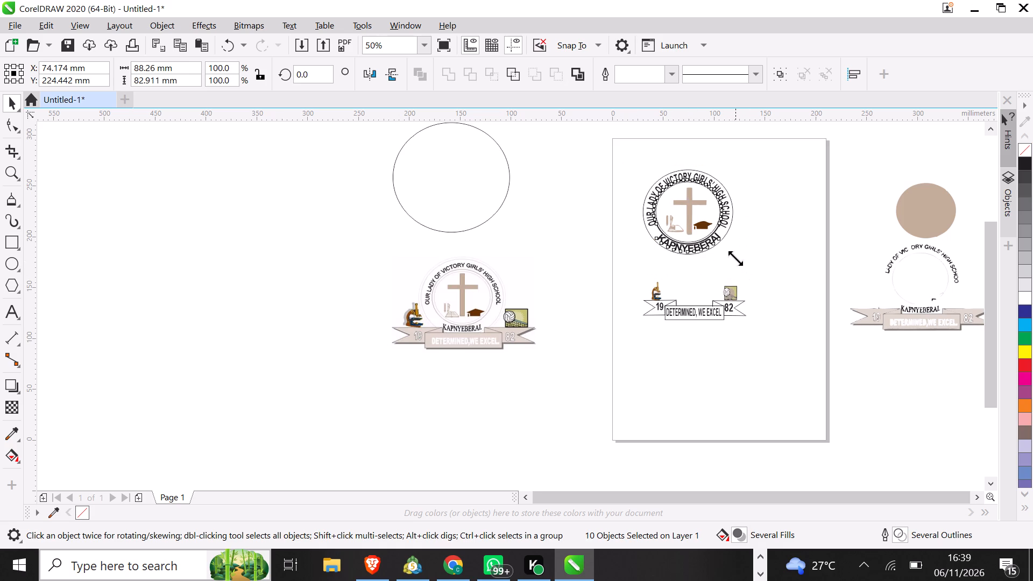
drag(735, 258, 721, 244)
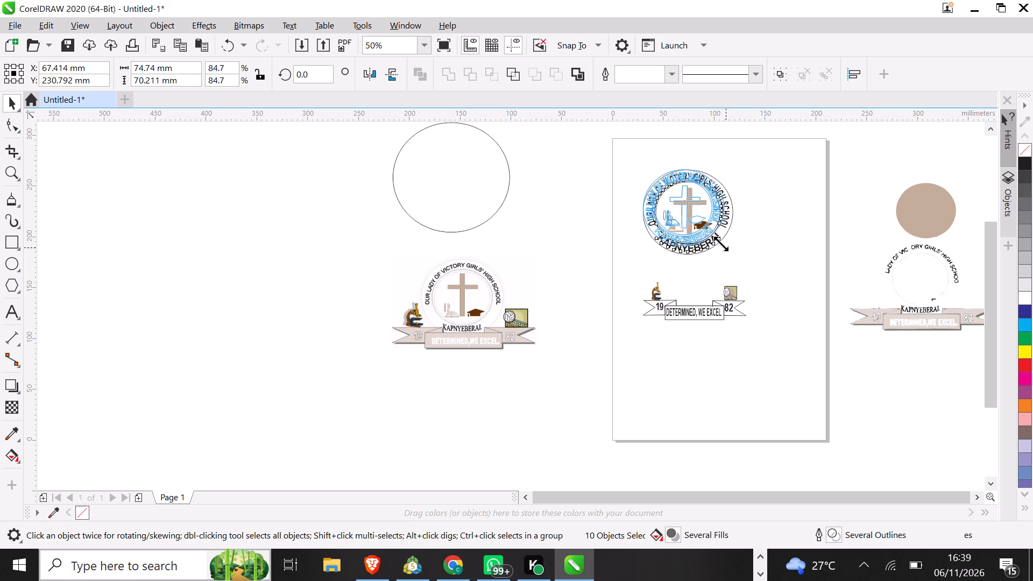
drag(721, 244, 718, 243)
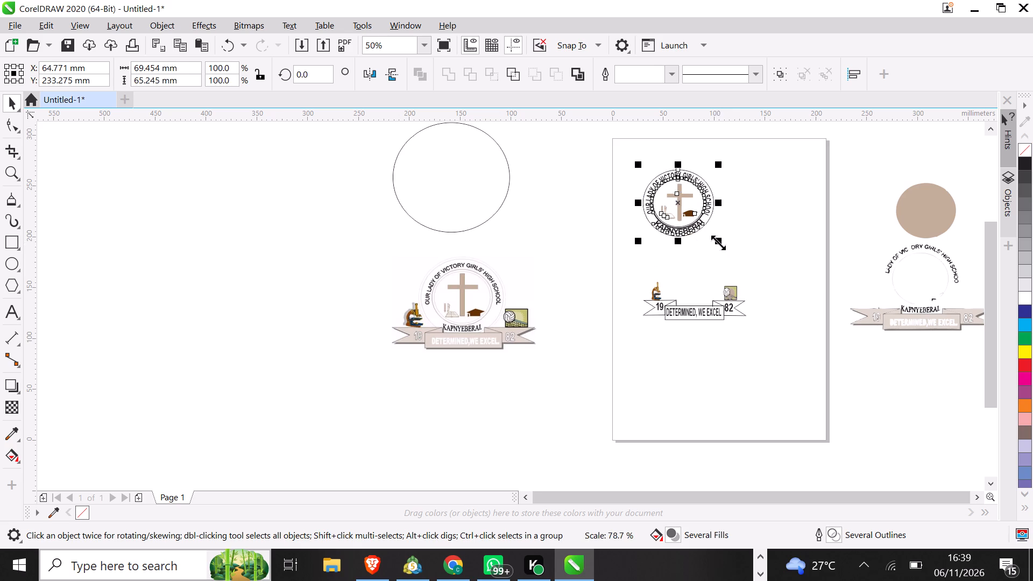
Move the banner with its microscope and volleyball artwork up toward the bottom of the reduced ring.
drag(627, 267, 631, 294)
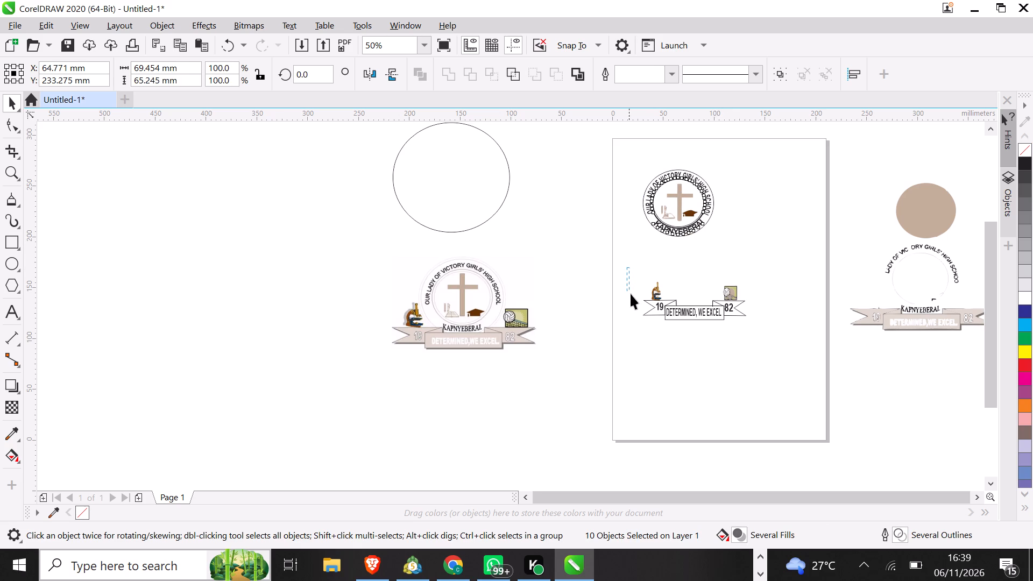
drag(631, 294, 763, 336)
drag(694, 298, 684, 258)
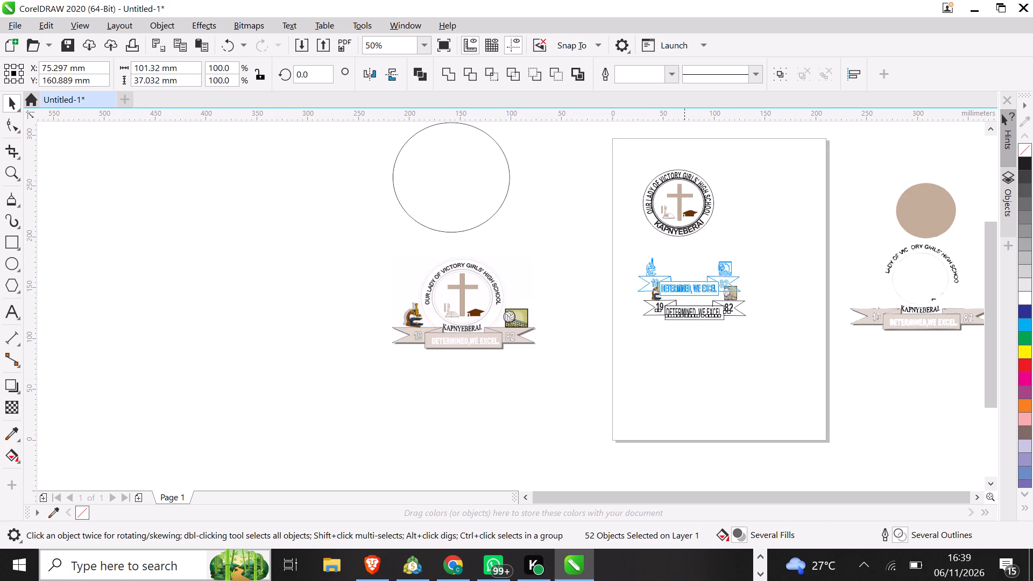
drag(684, 258, 681, 235)
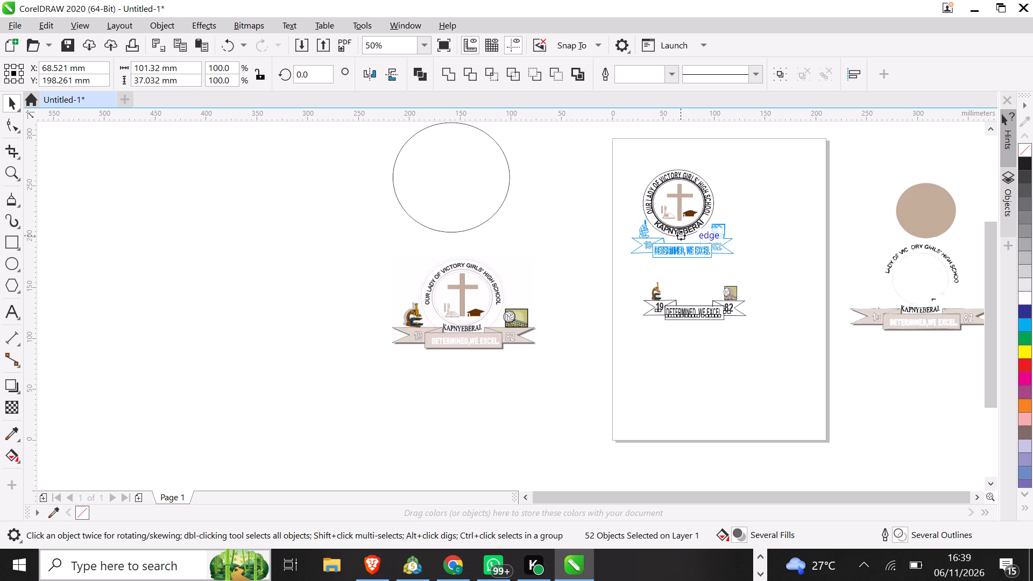
Shift the banner with its side artwork just below the ring and widen it horizontally to about 136.8 mm, keeping its height.
drag(681, 235, 680, 236)
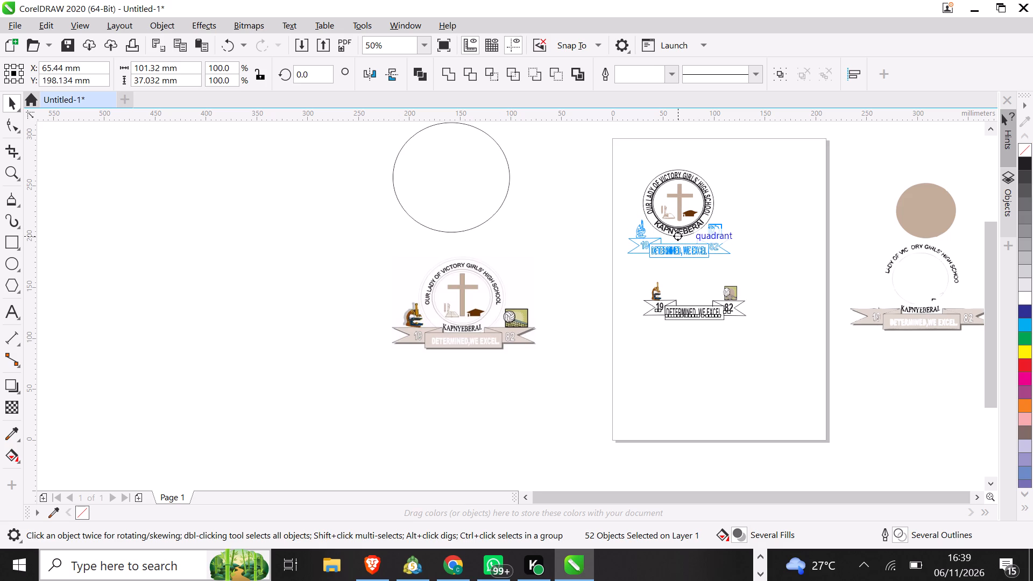
drag(680, 236, 685, 243)
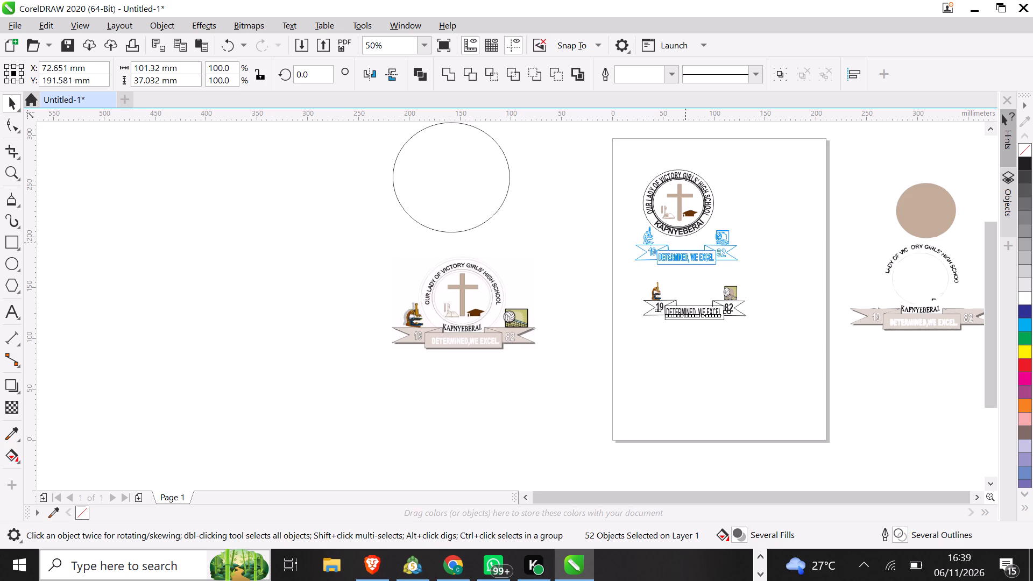
drag(685, 243, 656, 244)
drag(715, 251, 751, 250)
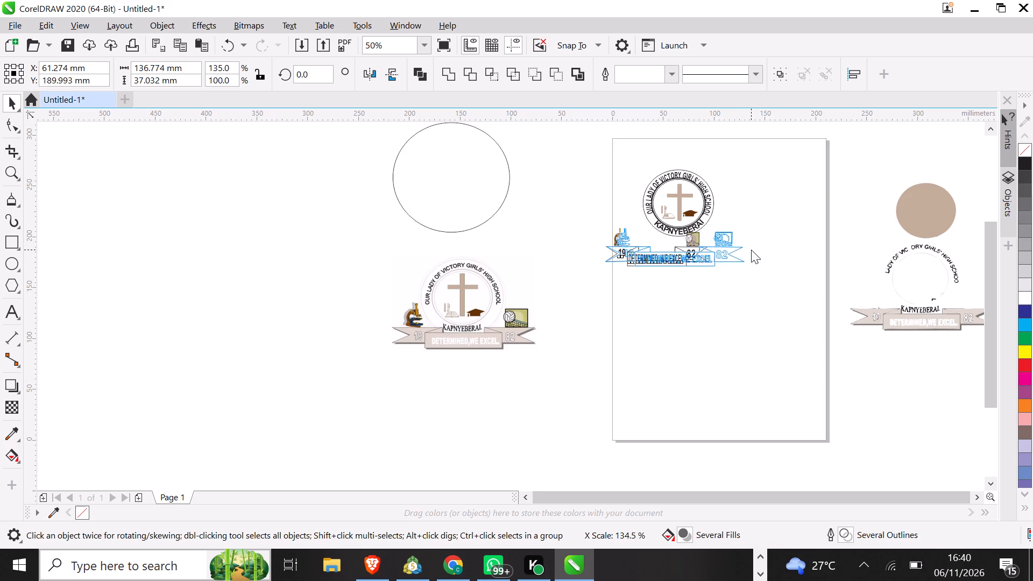
Move the widened banner and side artwork up against the ring's bottom, at about X 69.4 mm, Y 205.8 mm.
drag(678, 249, 682, 241)
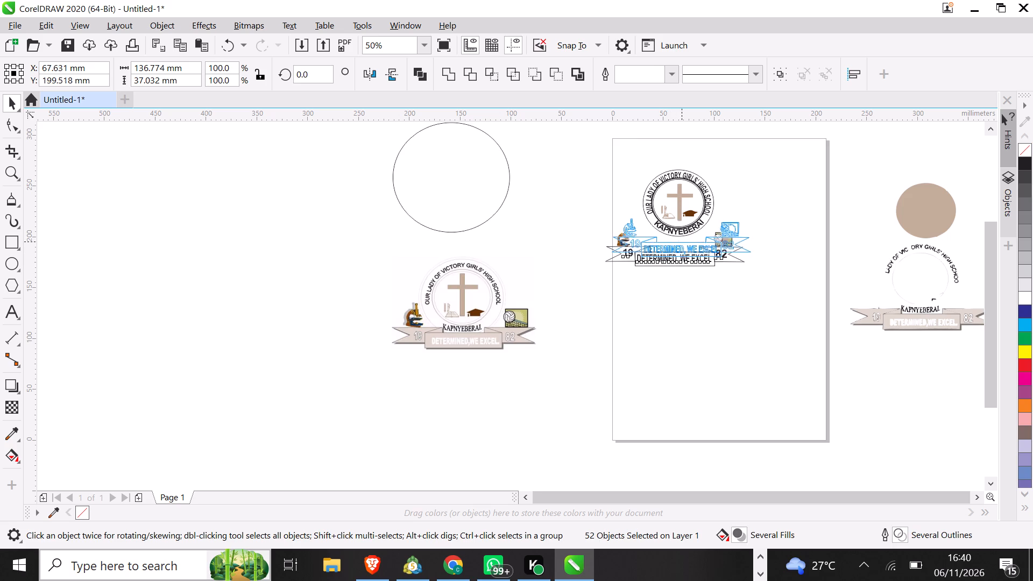
drag(682, 241, 683, 238)
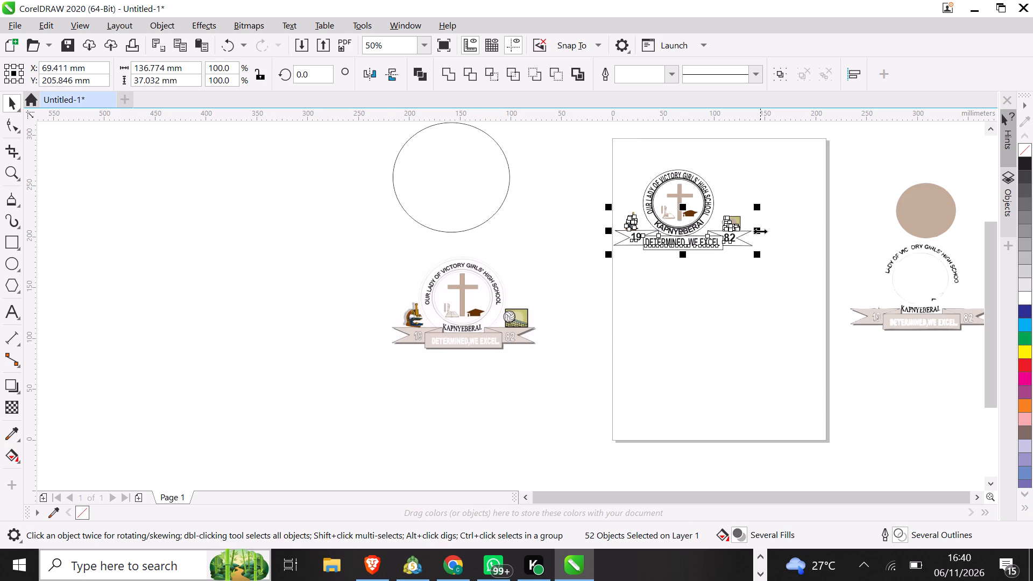
Narrow the banner with its side artwork horizontally from both ends so the microscope and volleyball sit close beside the ring, keeping its height.
drag(760, 231, 747, 231)
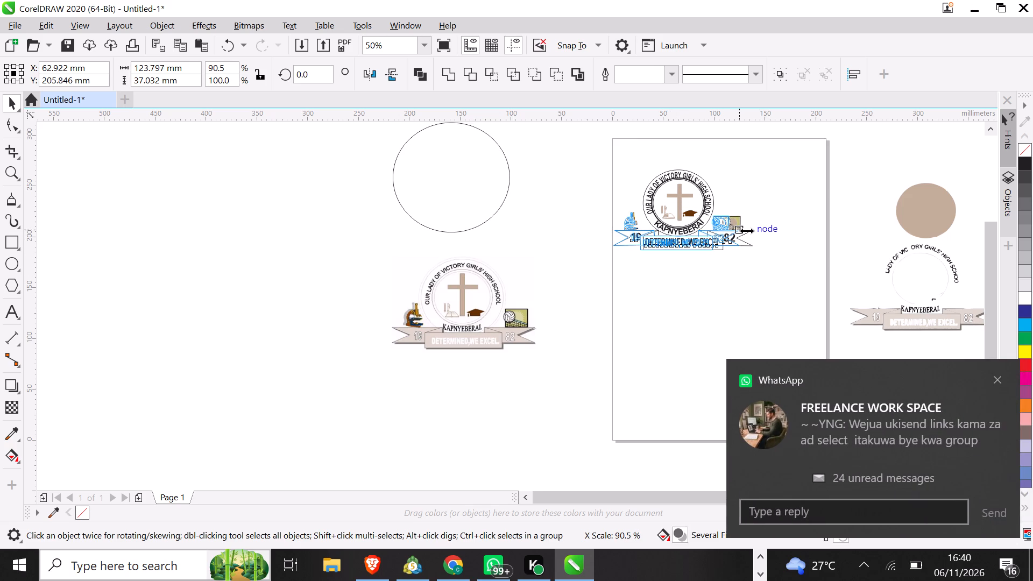
drag(747, 231, 743, 231)
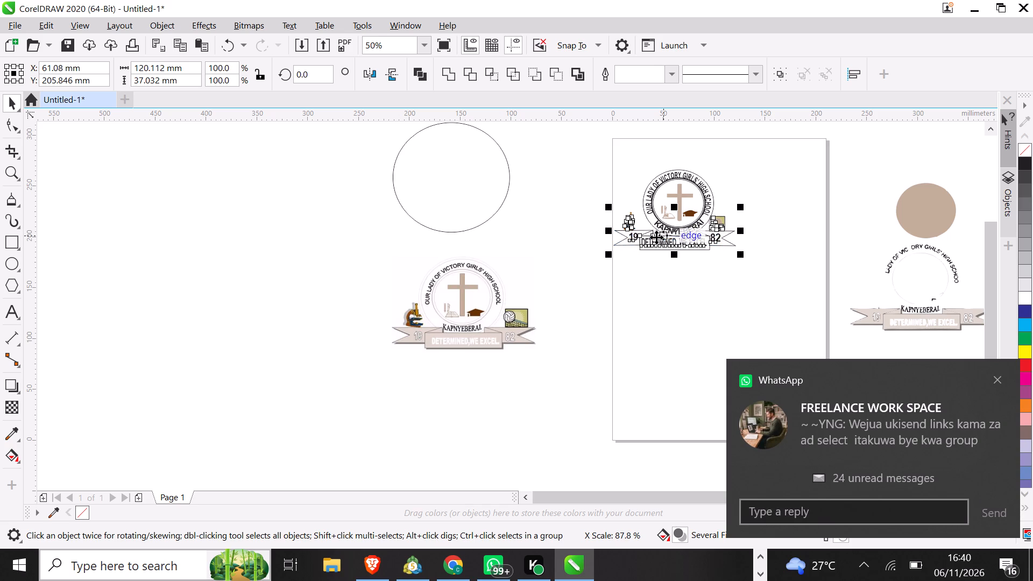
drag(607, 230, 618, 230)
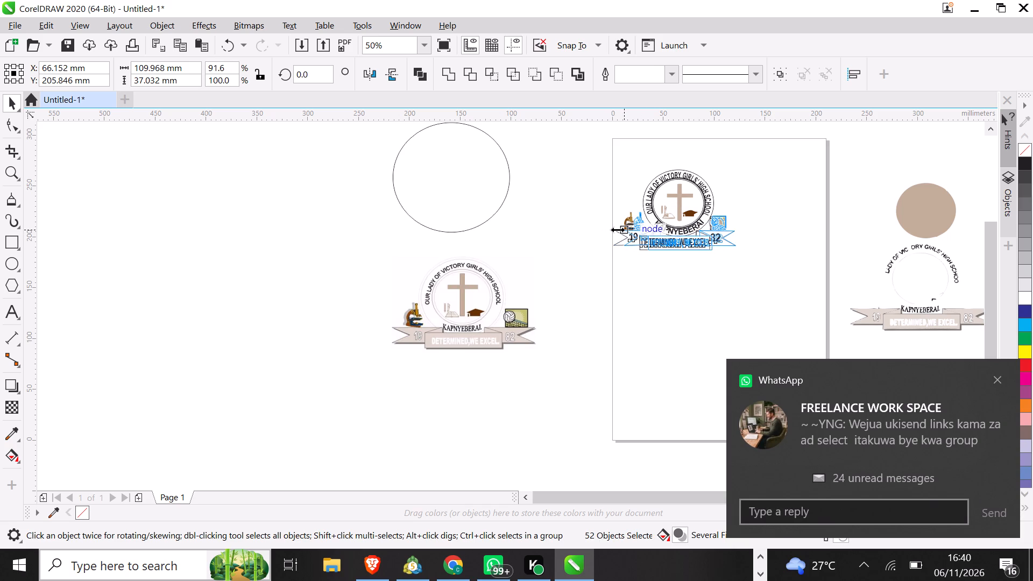
drag(618, 230, 624, 233)
click(706, 300)
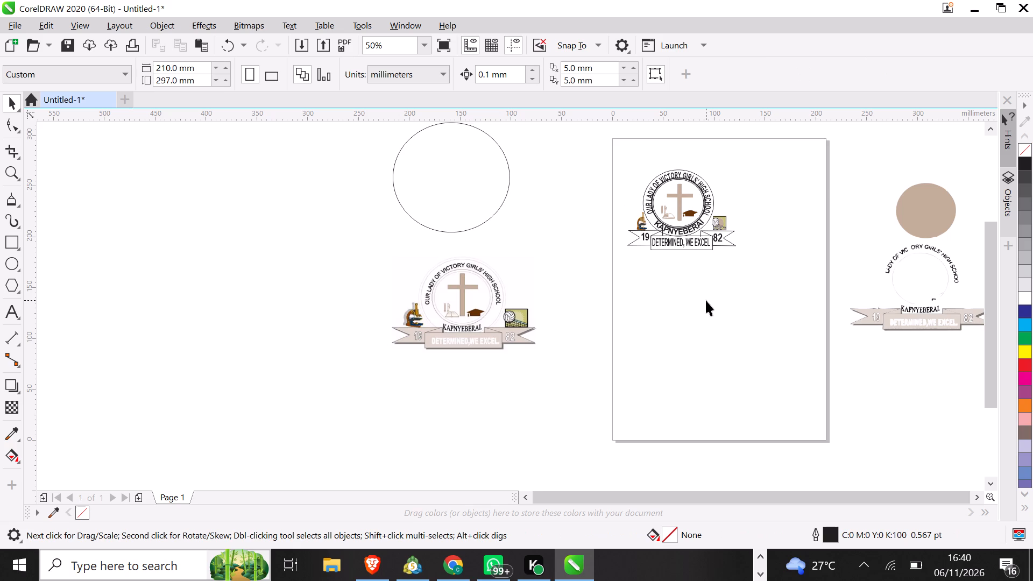
Undo the last three changes to the banner and its side artwork, and leave everything deselected.
drag(626, 209, 627, 243)
drag(627, 243, 595, 319)
key(ctrl+z)
key(ctrl+z)
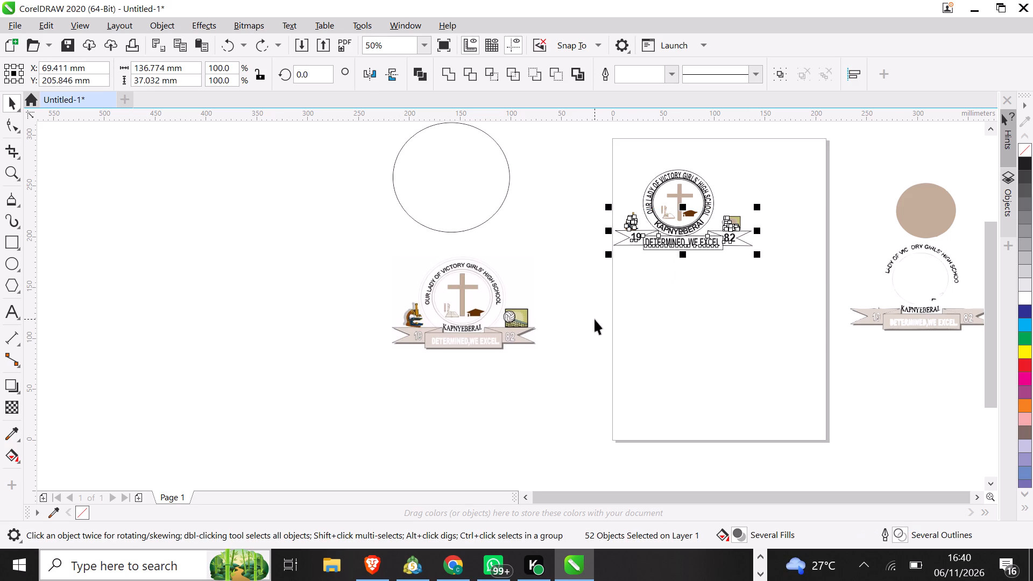
key(ctrl+z)
click(738, 385)
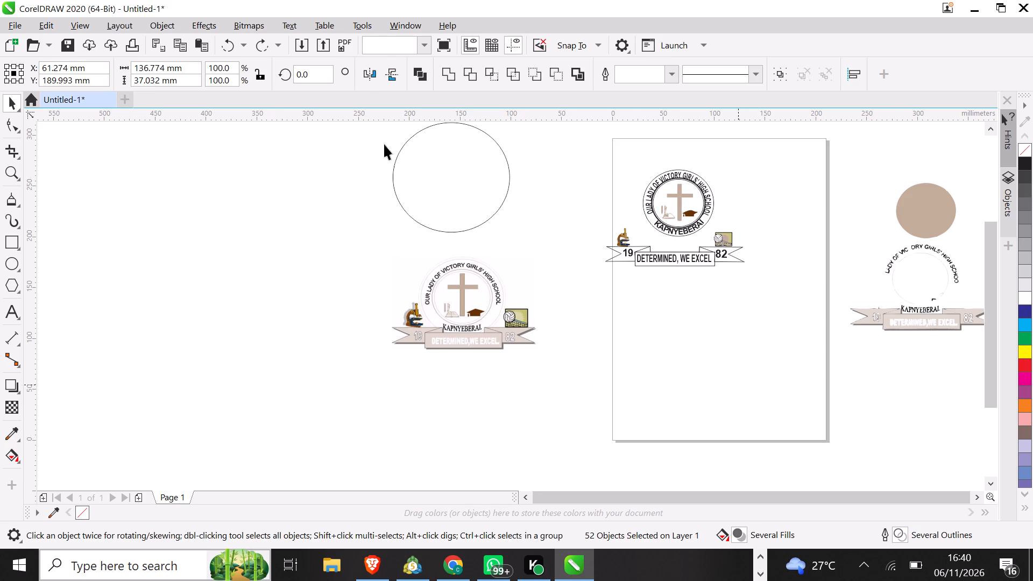
Bring the large empty circle between the reference logo and the page, and scale it proportionally to about 77.1 × 72.4 mm.
click(392, 191)
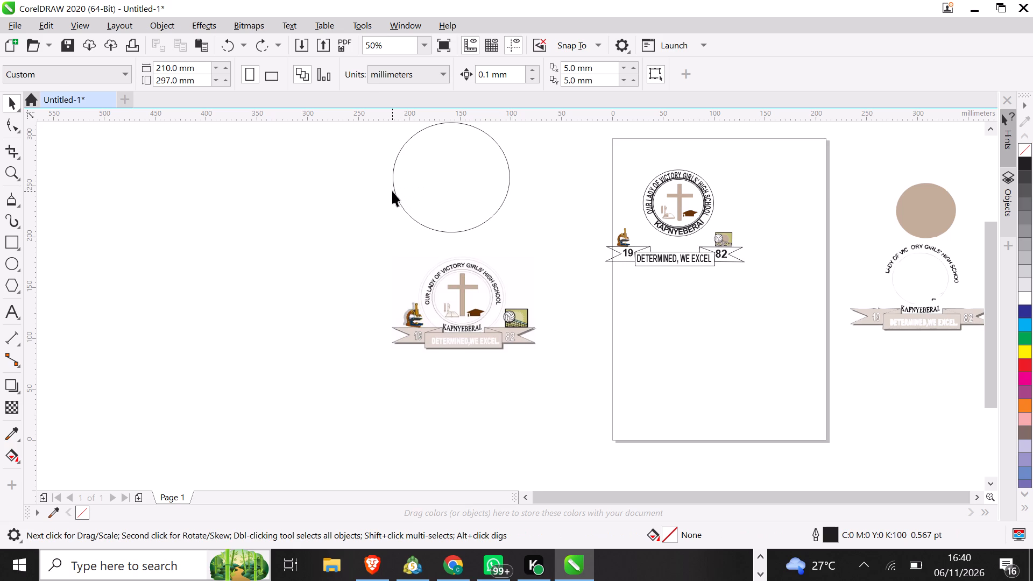
drag(452, 173, 473, 173)
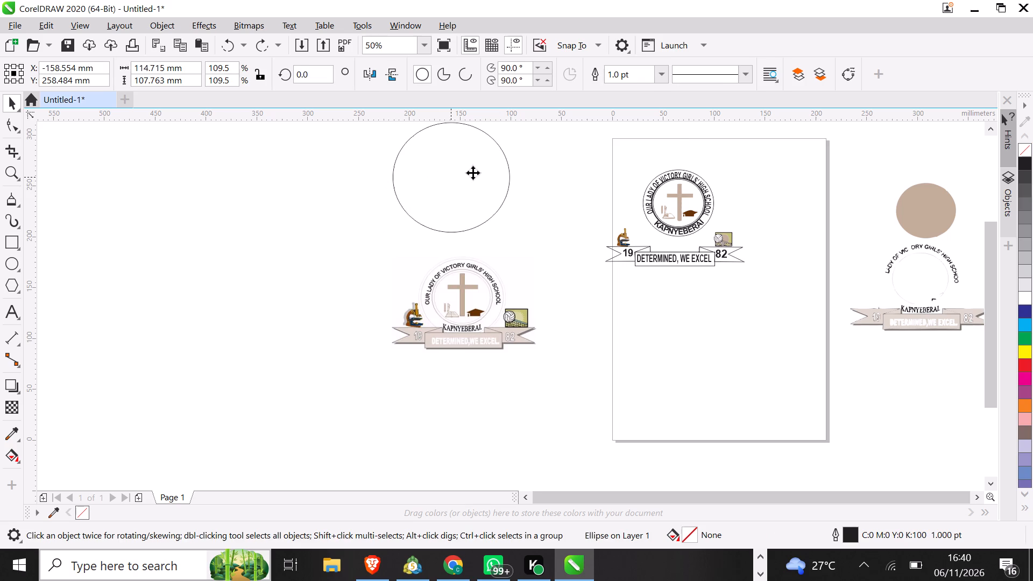
drag(473, 173, 599, 203)
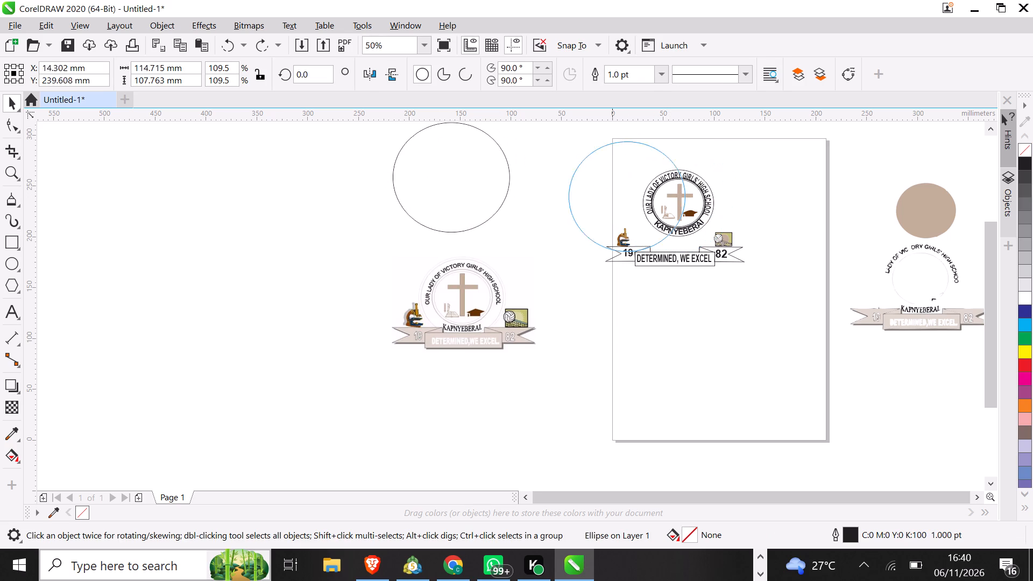
drag(599, 203, 525, 235)
drag(590, 294, 590, 293)
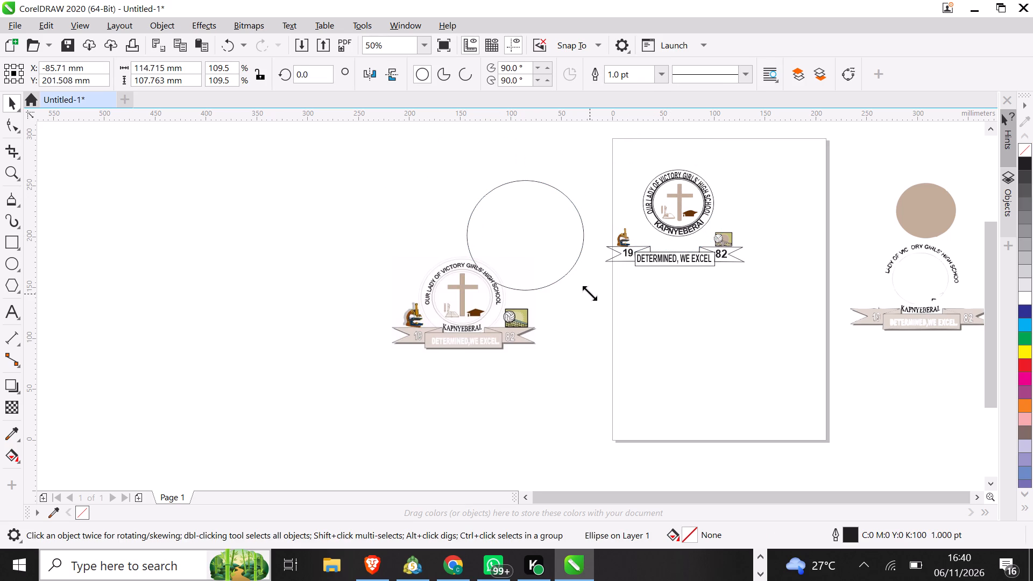
drag(590, 293, 573, 258)
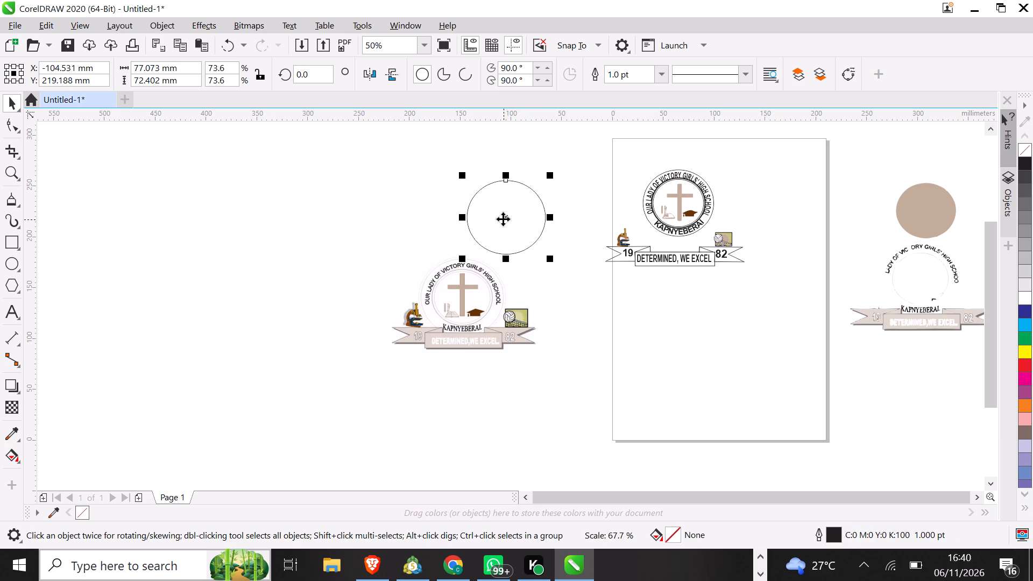
Place the empty circle concentrically around the ring emblem, at about X 64.8 mm, Y 233.3 mm.
drag(503, 218, 666, 208)
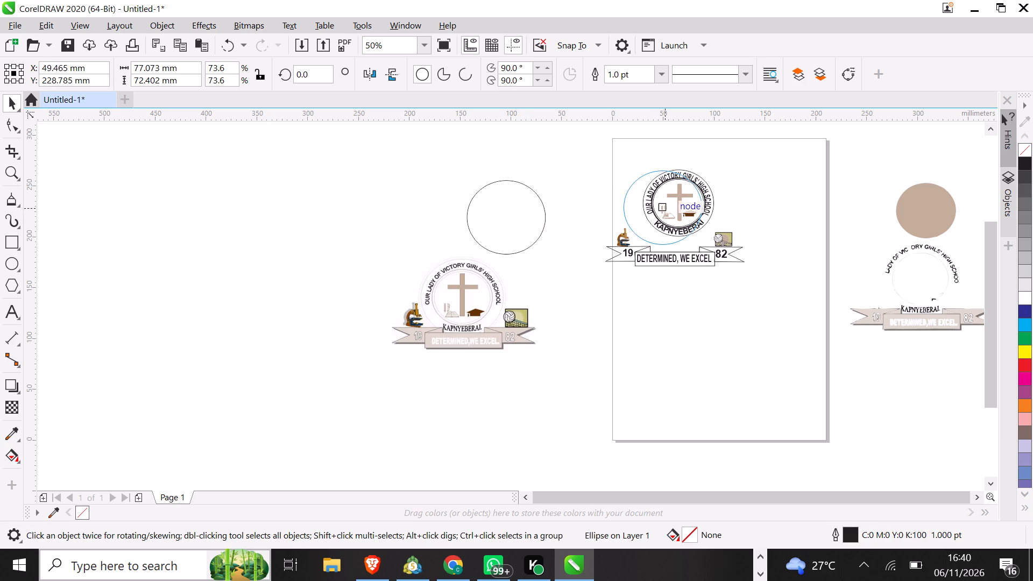
drag(666, 208, 675, 205)
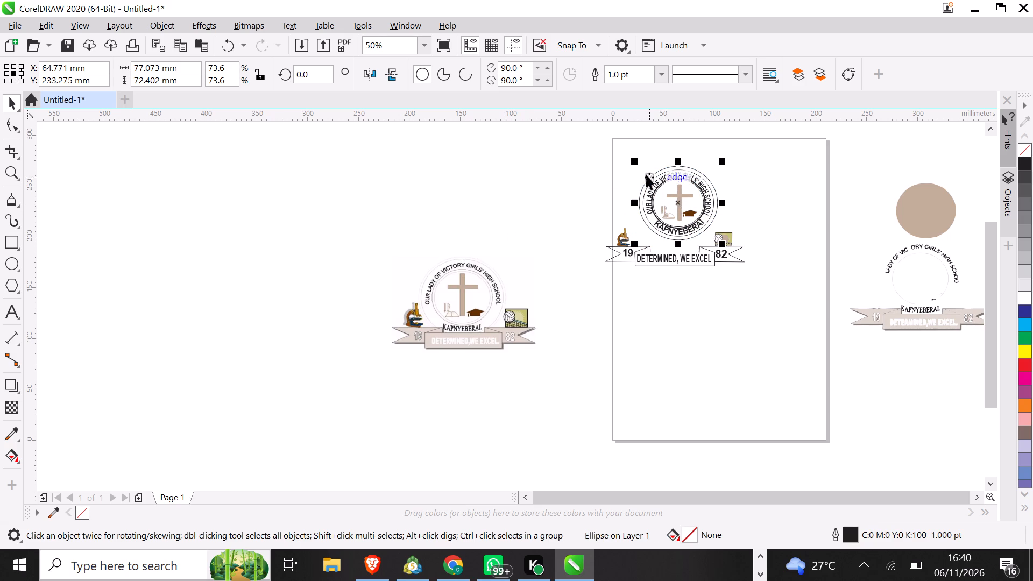
Shrink the outer circle to about 72.9 × 68.5 mm and nudge it back around the ring's centre, to X 64.7 mm, Y 233.6 mm.
click(636, 161)
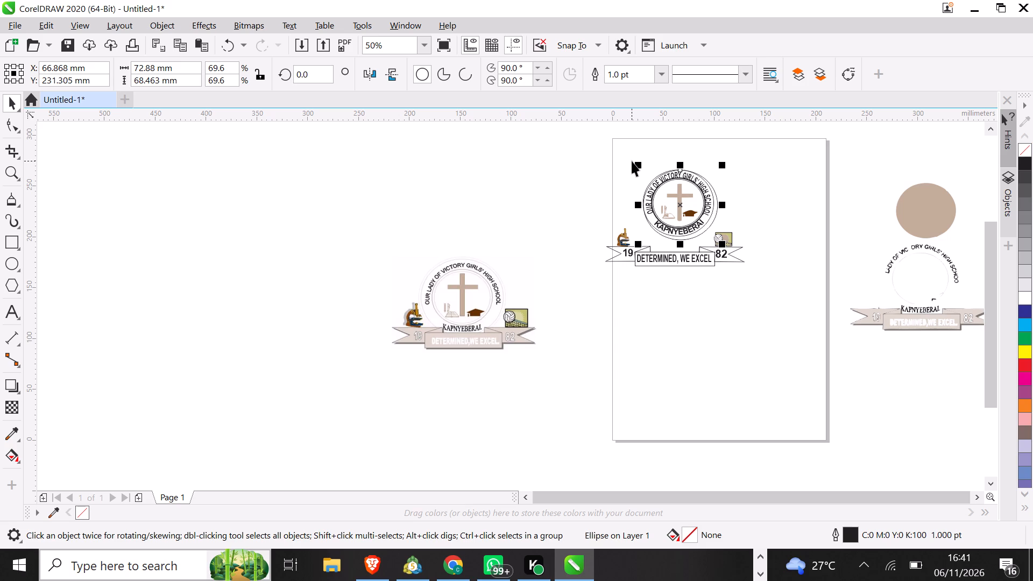
key(Left)
key(Left)
key(Left)
key(Left)
key(Left)
key(Left)
key(Left)
key(Left)
key(Left)
key(Left)
key(Left)
key(Left)
key(Left)
key(Left)
key(Left)
key(Left)
key(Left)
key(Left)
key(Left)
key(Left)
key(Up)
key(Up)
key(Up)
key(Up)
key(Up)
key(Up)
key(Up)
key(Up)
key(Up)
key(Up)
key(Up)
key(Up)
key(Up)
key(Up)
key(Up)
key(Up)
key(Up)
key(Up)
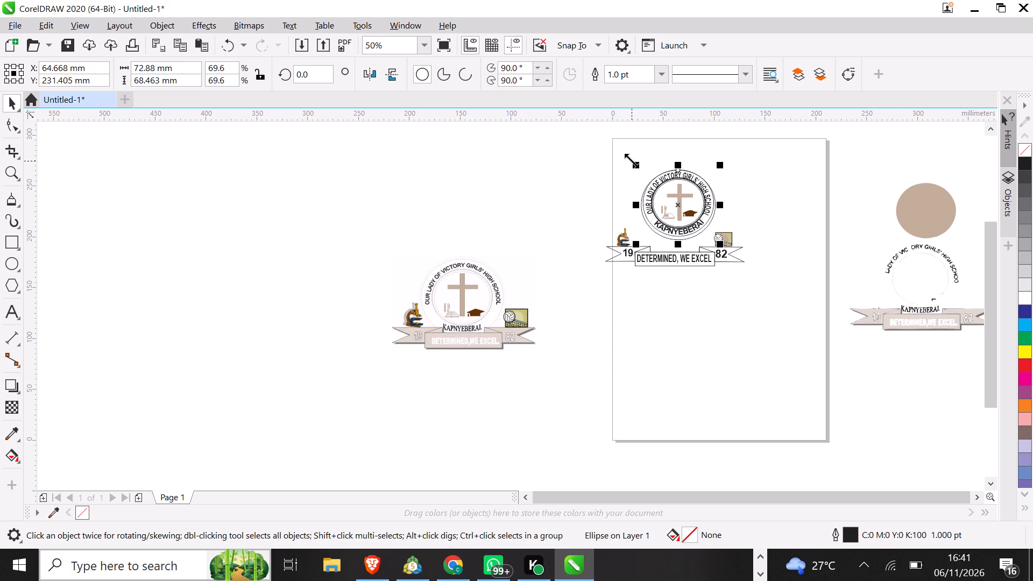
key(Up)
key(Up)
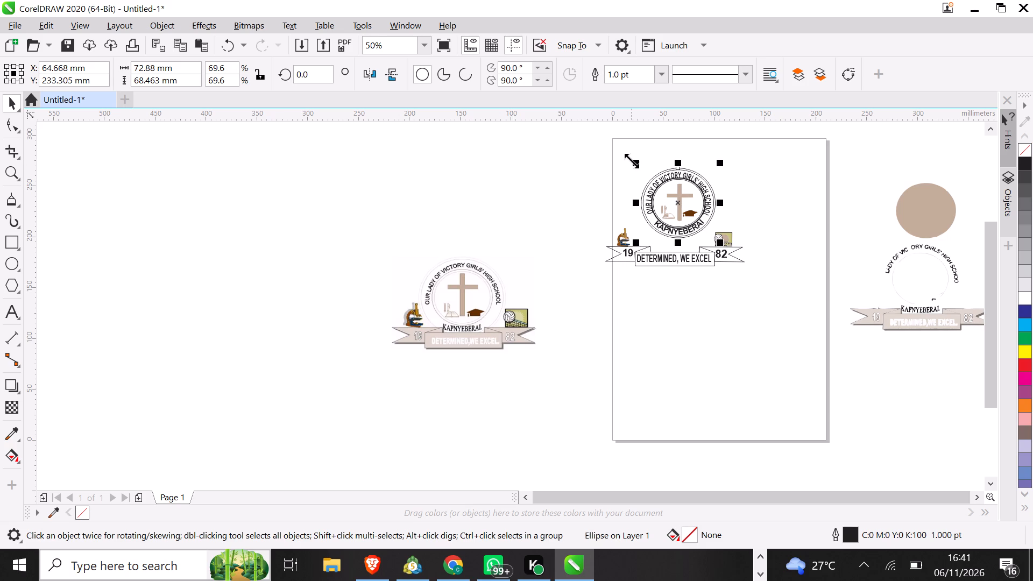
key(Up)
key(Up)
key(Up)
Reduce the outer circle slightly further to about 72.0 × 67.6 mm and nudge it up one increment.
click(633, 160)
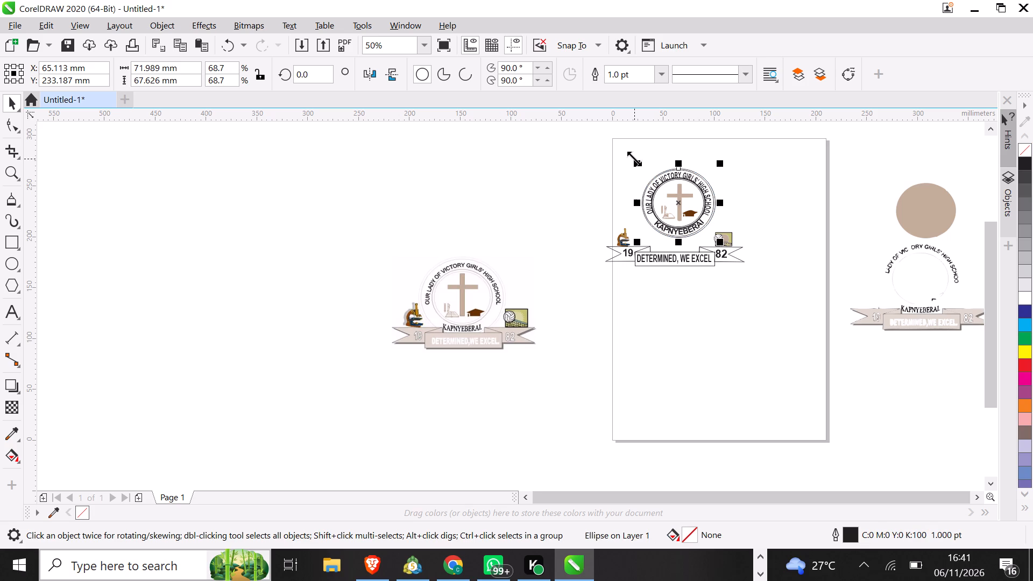
key(Up)
Nudge the outer circle up and left in small increments to centre it around the ring, at about X 64.6 mm, Y 233.3 mm.
key(Up)
key(Up)
key(Up)
key(Left)
key(Left)
key(Left)
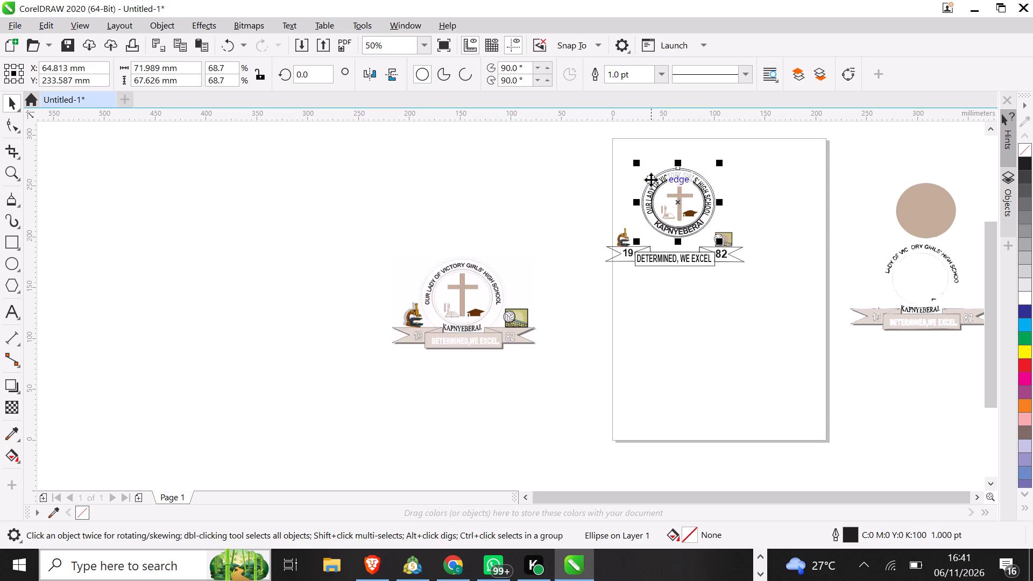
key(Left)
key(Left)
key(Left)
key(Down)
key(Down)
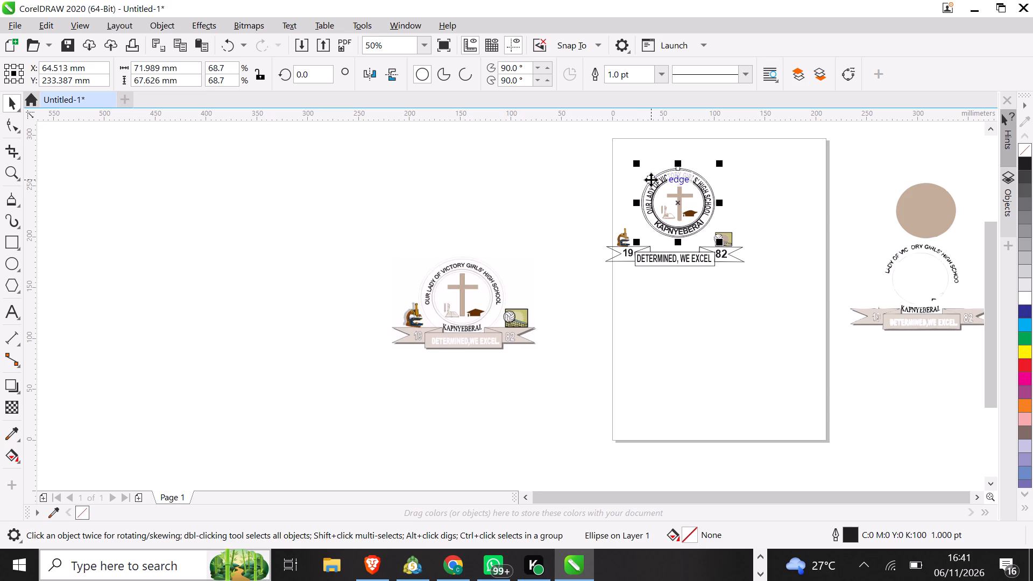
key(Down)
key(Right)
click(707, 322)
Squeeze the dated motto banner with its side artwork to about 118.0 × 30.8 mm and place it at about X 90.0 mm, Y 182.7 mm.
drag(586, 222, 754, 302)
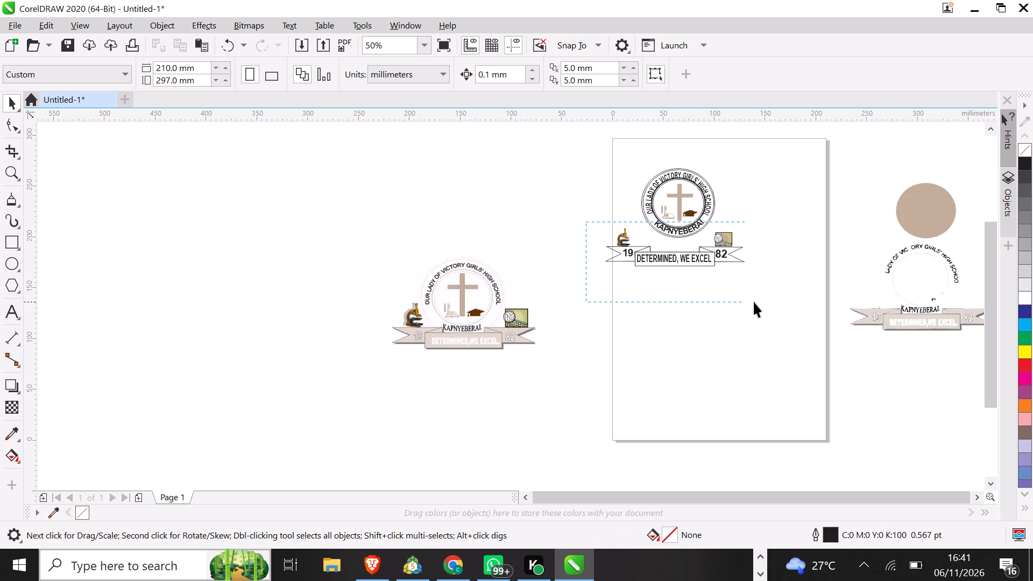
drag(754, 302, 780, 306)
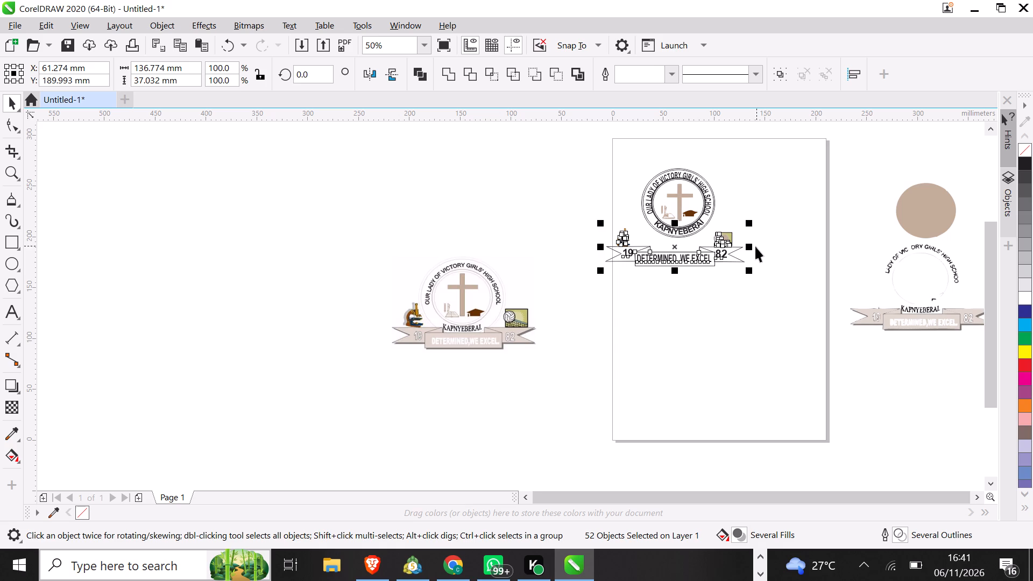
drag(754, 247, 742, 247)
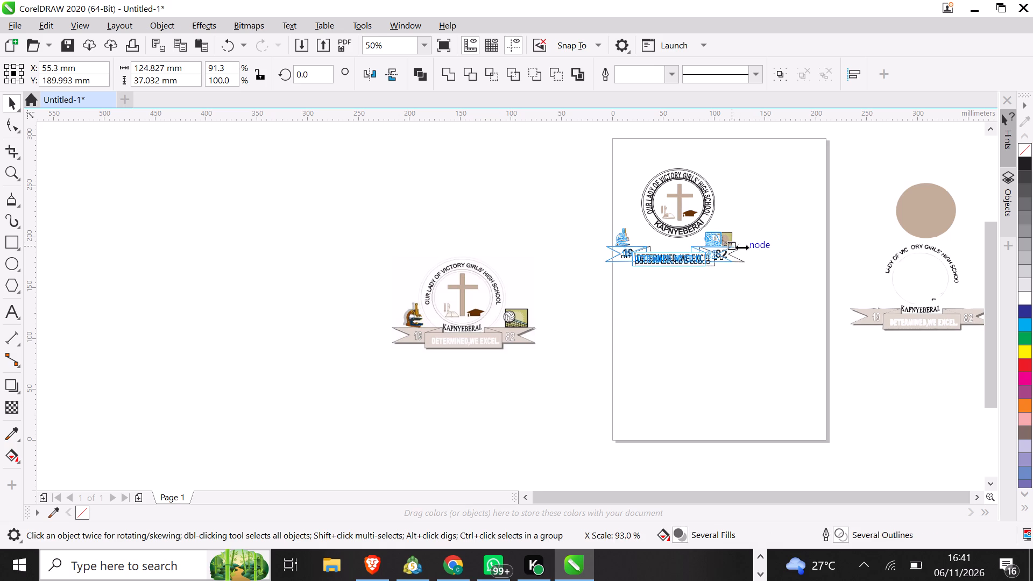
drag(742, 247, 735, 247)
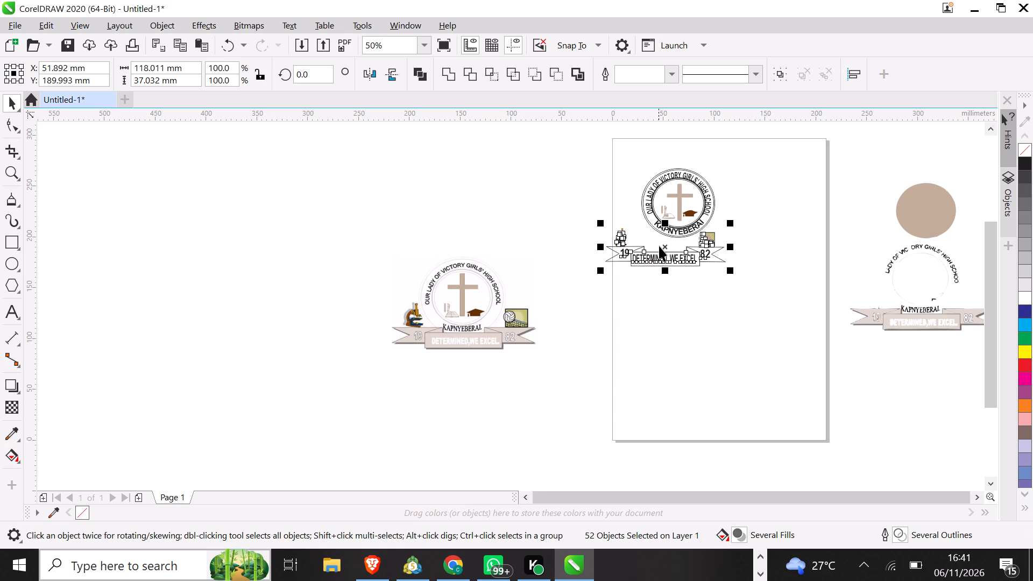
drag(661, 246, 697, 256)
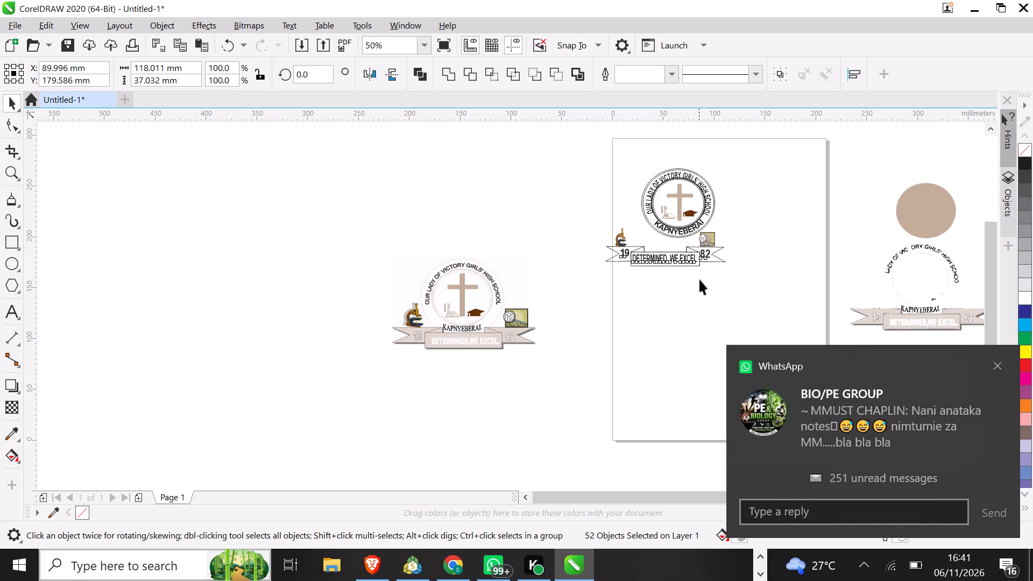
click(704, 283)
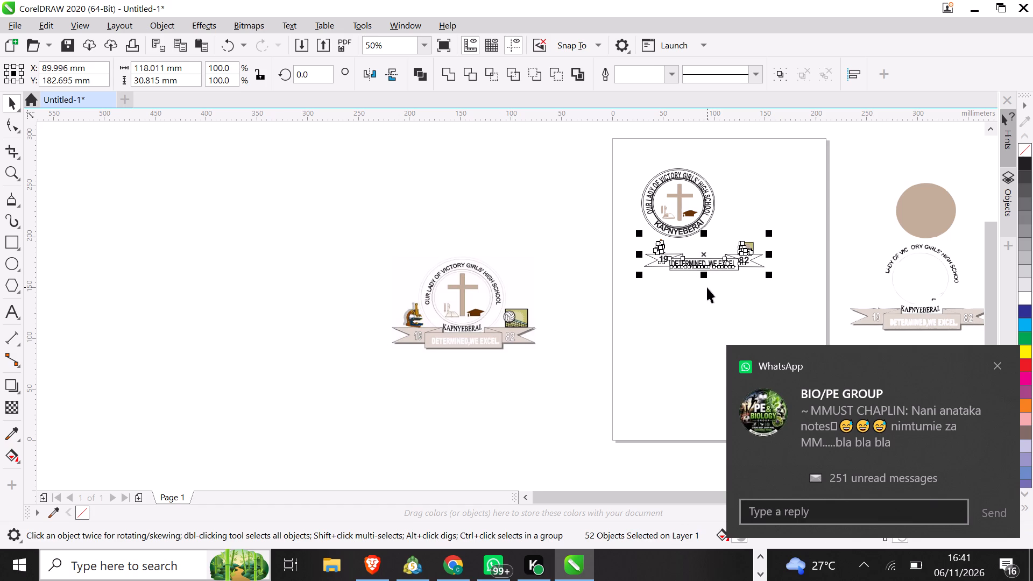
click(732, 286)
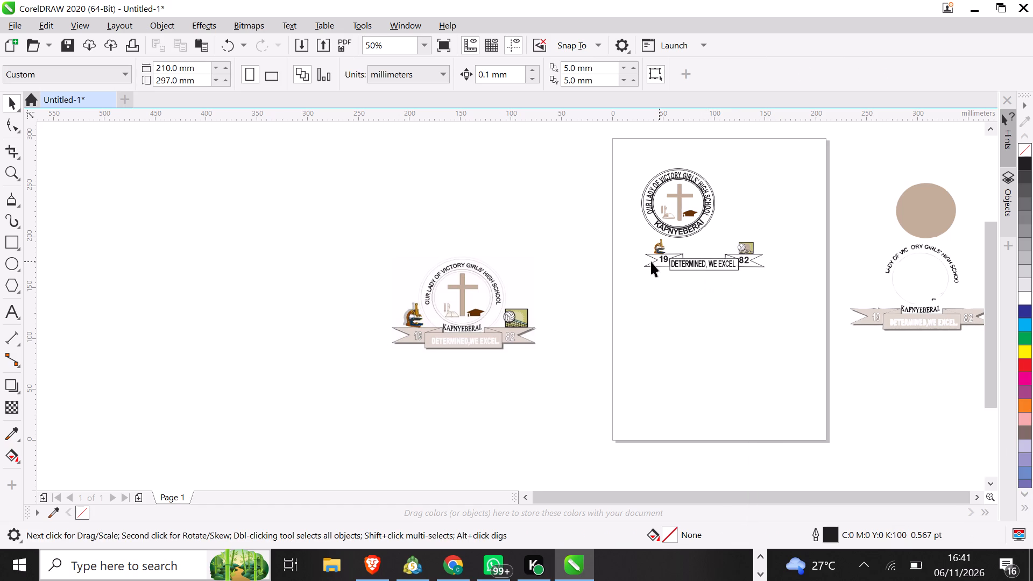
Move the banner with its microscope and volleyball artwork up beneath the ring, centred at about X 65.3 mm, Y 199.3 mm.
click(622, 263)
drag(637, 230, 639, 250)
drag(639, 250, 775, 287)
drag(703, 253, 689, 245)
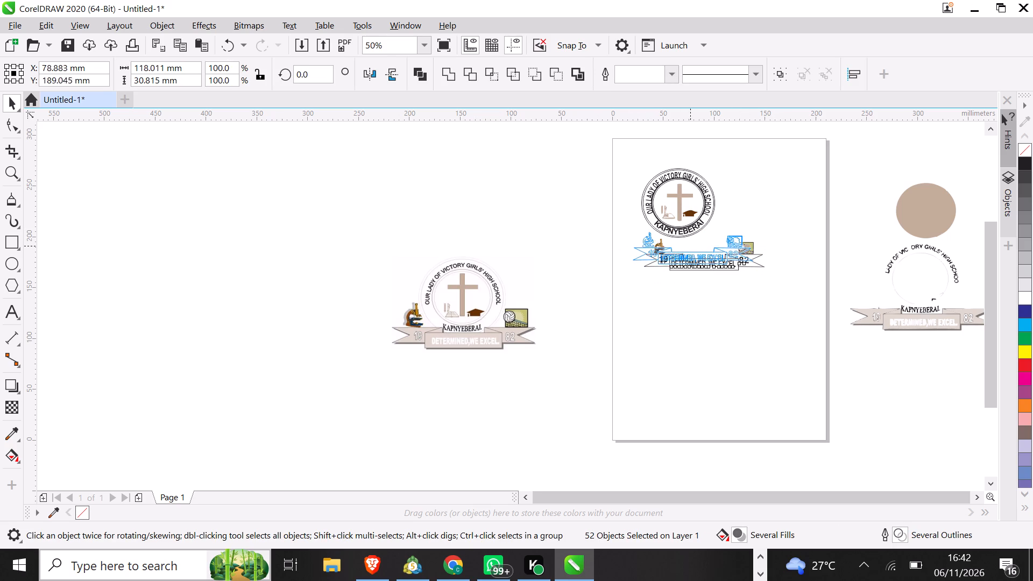
drag(689, 245, 682, 237)
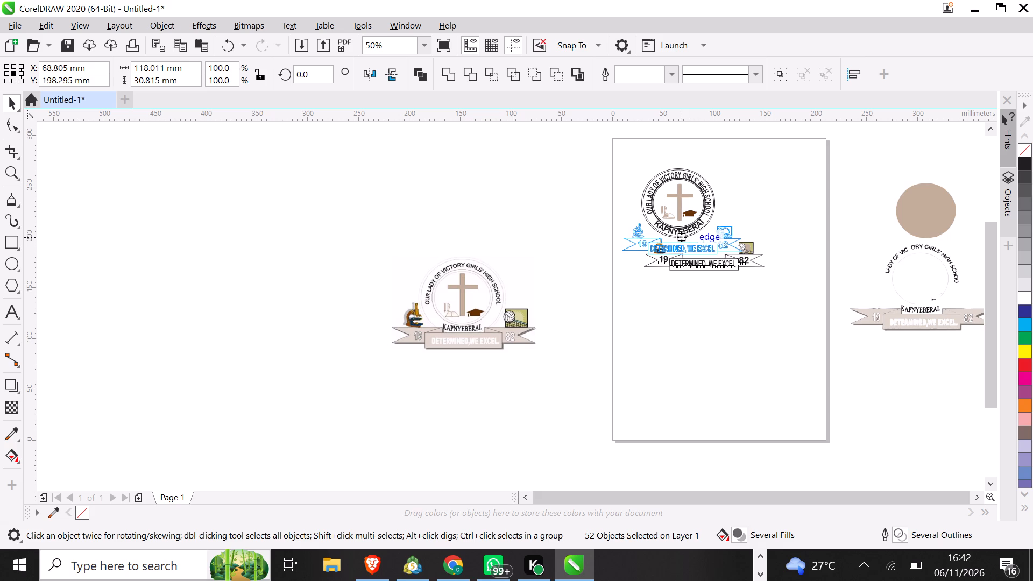
drag(682, 237, 681, 234)
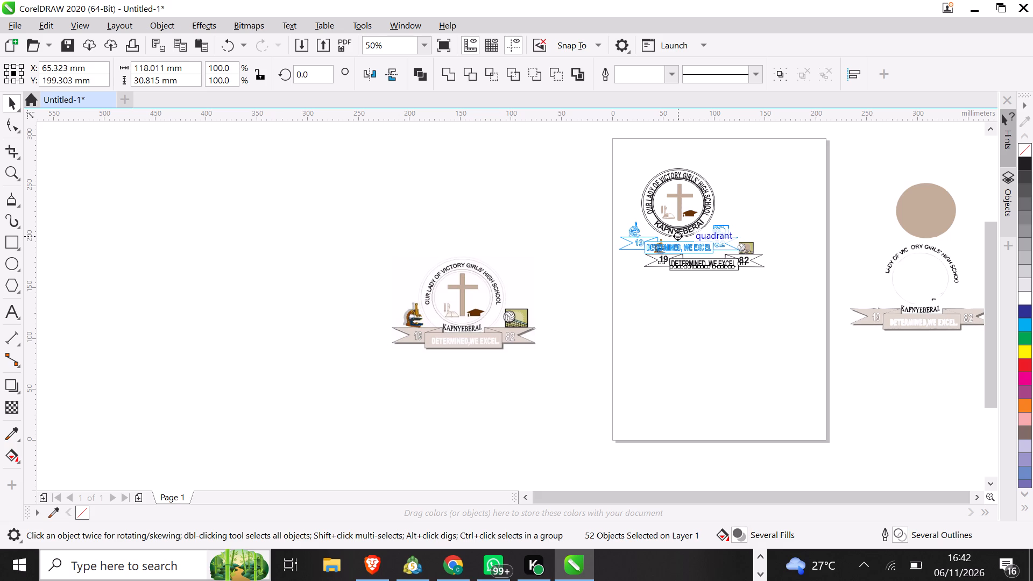
drag(681, 234, 681, 233)
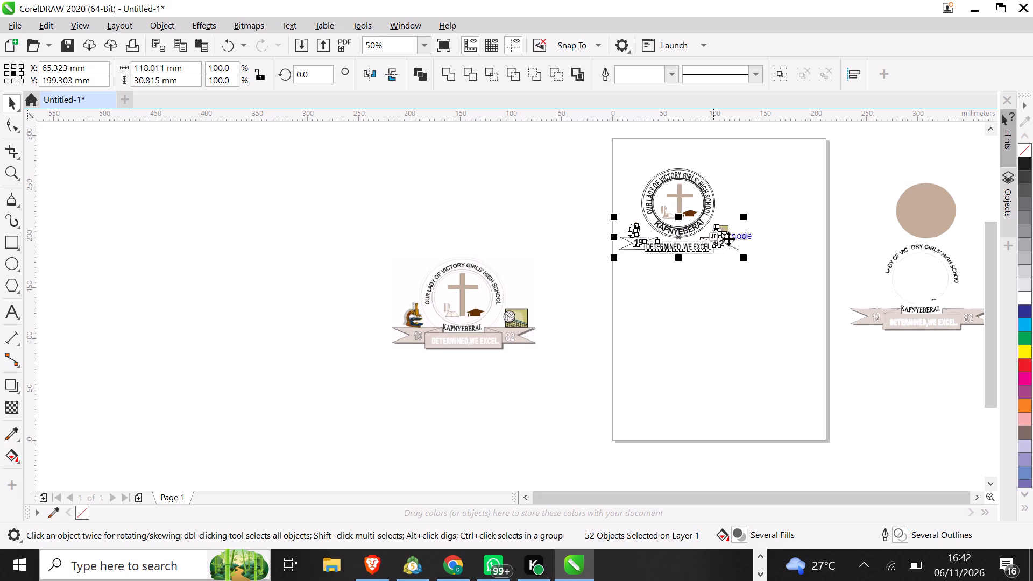
Narrow the banner with its microscope and volleyball artwork from both ends to about 96.9 mm wide, keeping its height.
drag(748, 239, 741, 238)
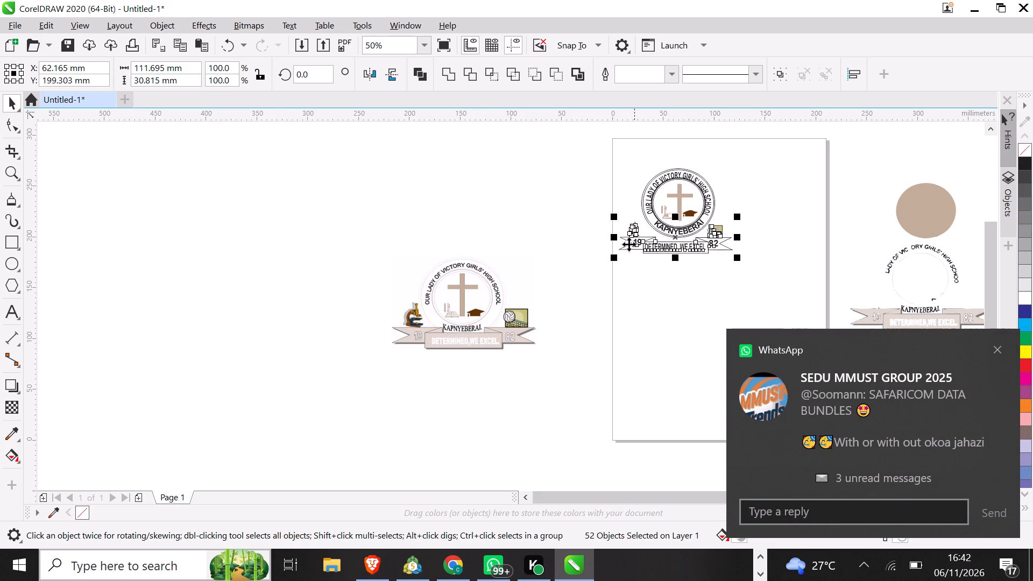
drag(614, 238, 621, 238)
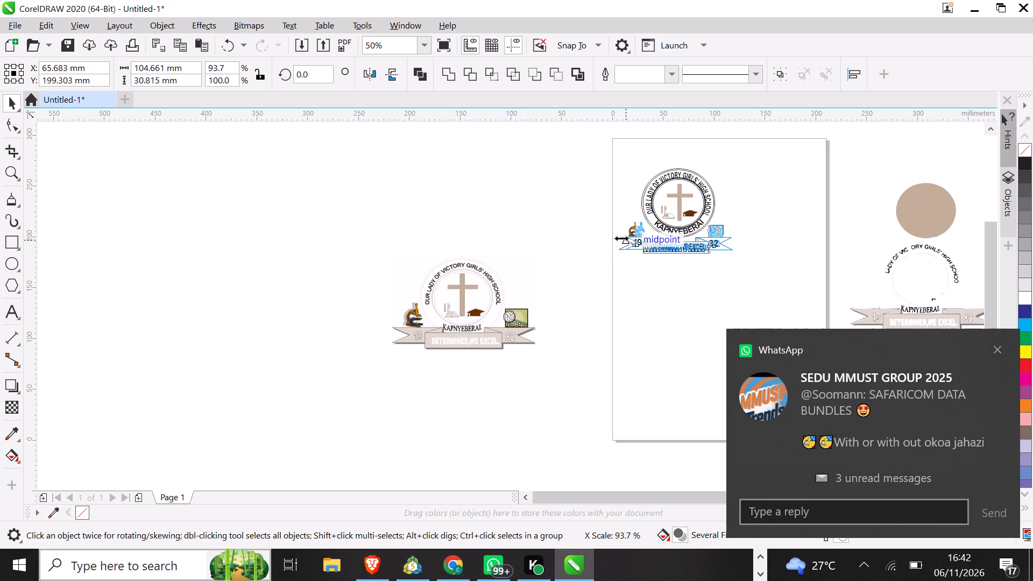
drag(621, 238, 625, 238)
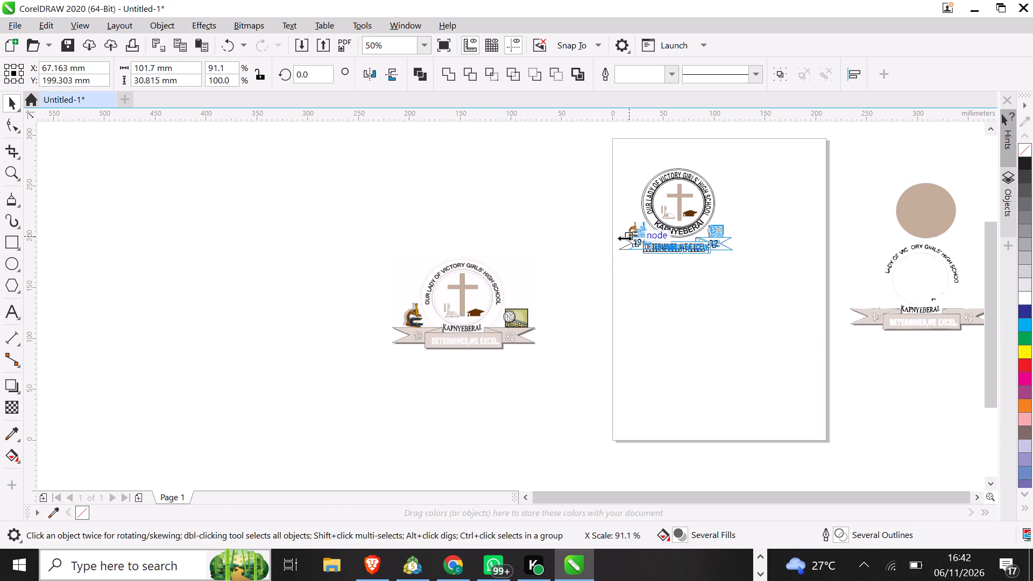
drag(625, 238, 626, 238)
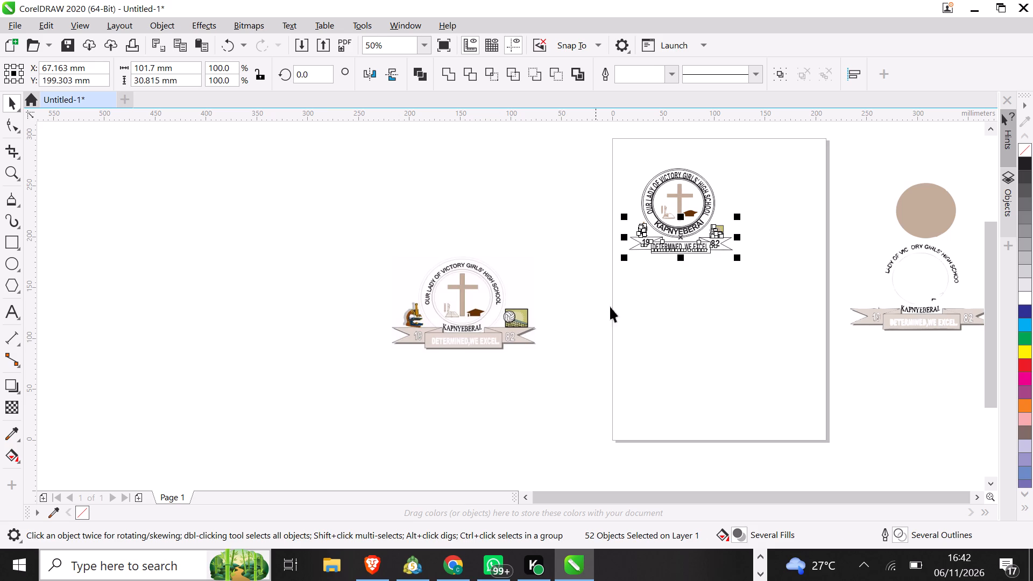
drag(738, 238, 733, 237)
Nudge the narrowed banner and side artwork right beneath the ring, to about X 66.4 mm.
key(Right)
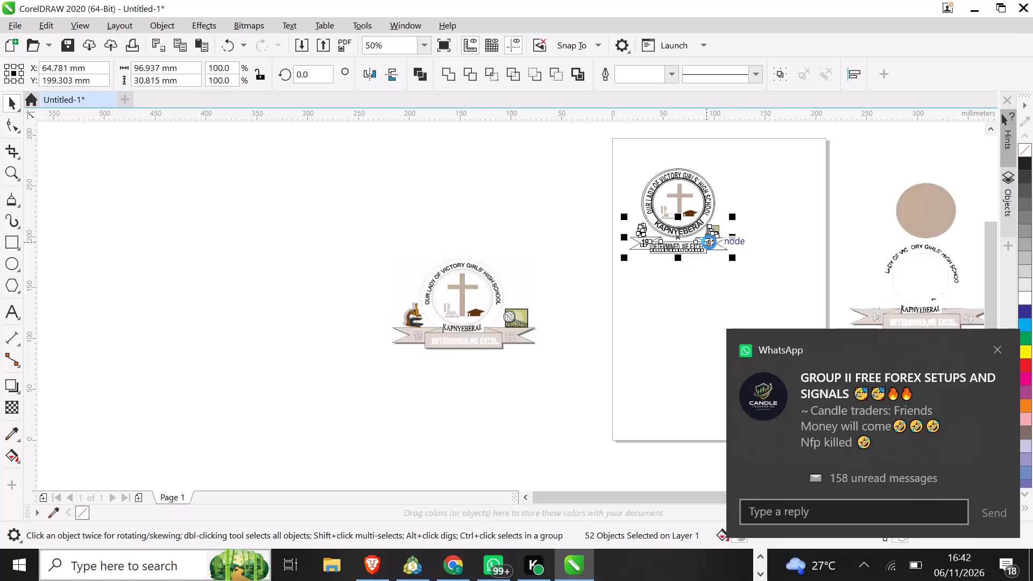
key(Right)
key(Right)
key(Right)
key(Right)
key(Right)
key(Right)
key(Right)
key(Right)
key(Right)
key(Right)
key(Right)
key(Right)
key(Right)
key(Right)
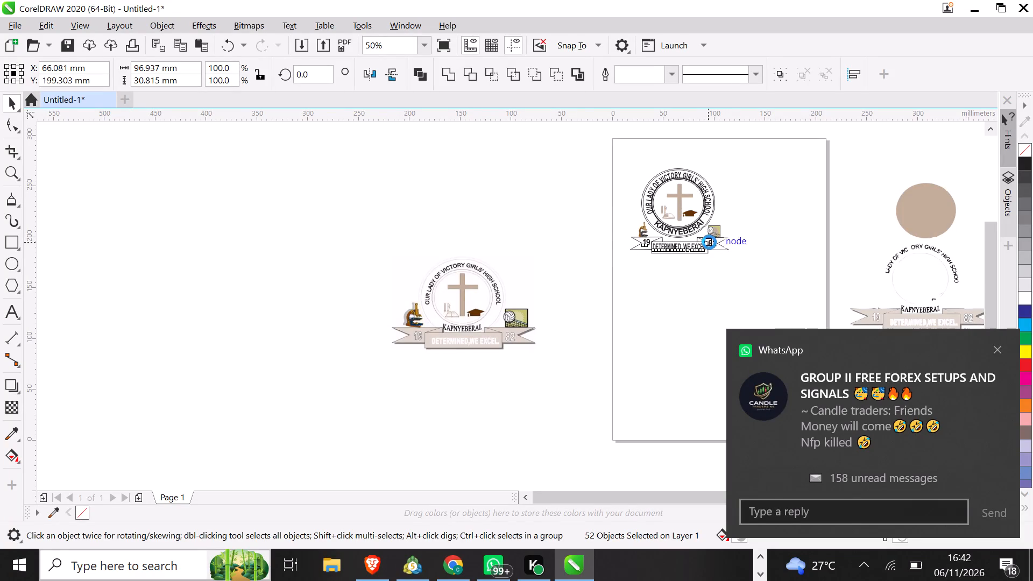
key(Right)
key(Right)
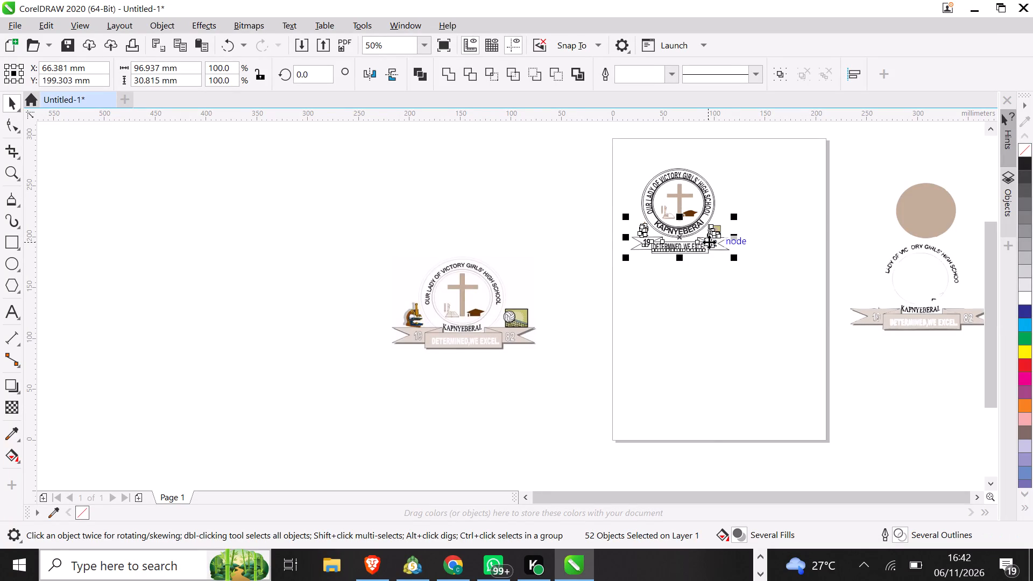
Nudge the banner and side artwork up against the ring and slightly back left, to about X 66.0 mm, Y 201.9 mm.
key(Up)
key(Up)
key(Up)
key(Up)
key(Up)
key(Up)
key(Up)
key(Up)
key(Up)
key(Up)
key(Up)
key(Up)
key(Up)
key(Up)
key(Up)
key(Up)
key(Up)
key(Up)
key(Up)
key(Up)
key(Up)
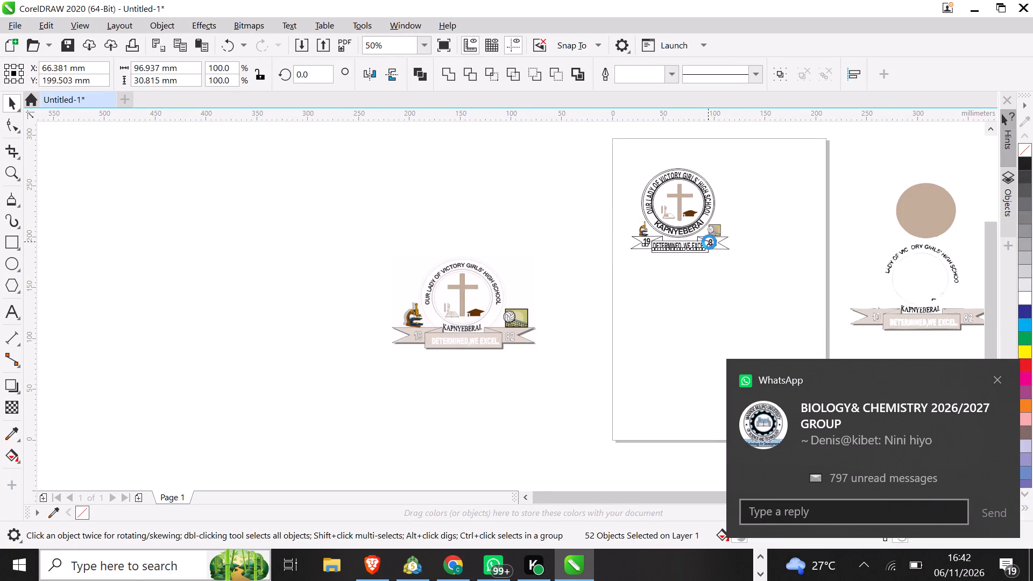
key(Up)
key(Left)
key(Left)
key(Left)
key(Left)
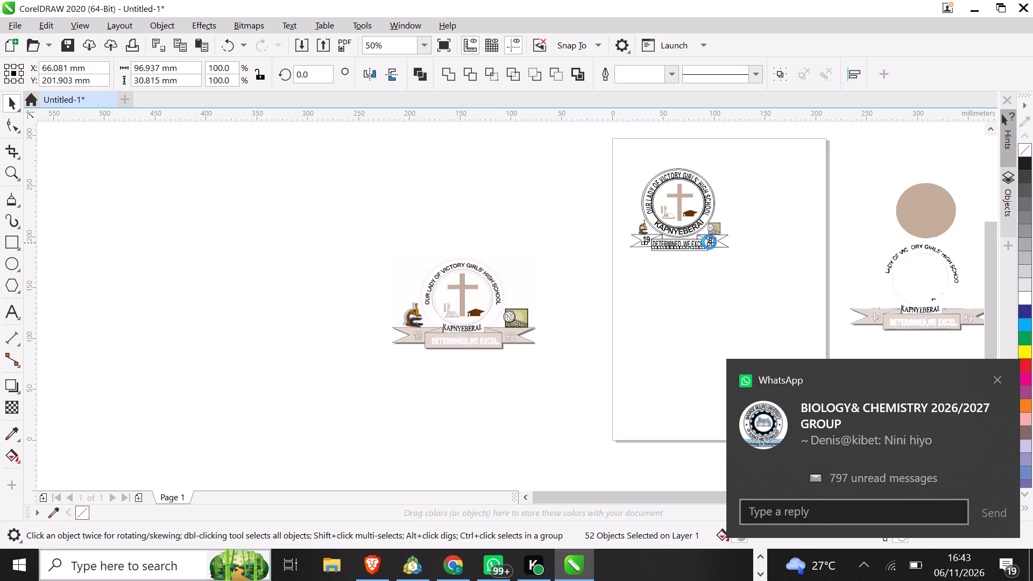
Select all objects of the assembled crest on the page, including the ring, banner and side artwork.
click(708, 313)
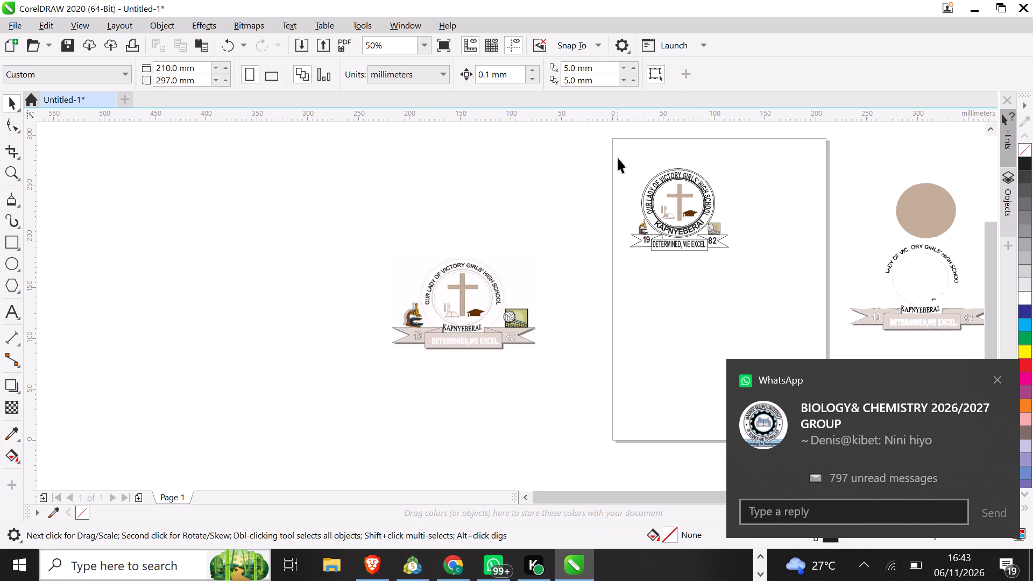
drag(618, 158, 763, 285)
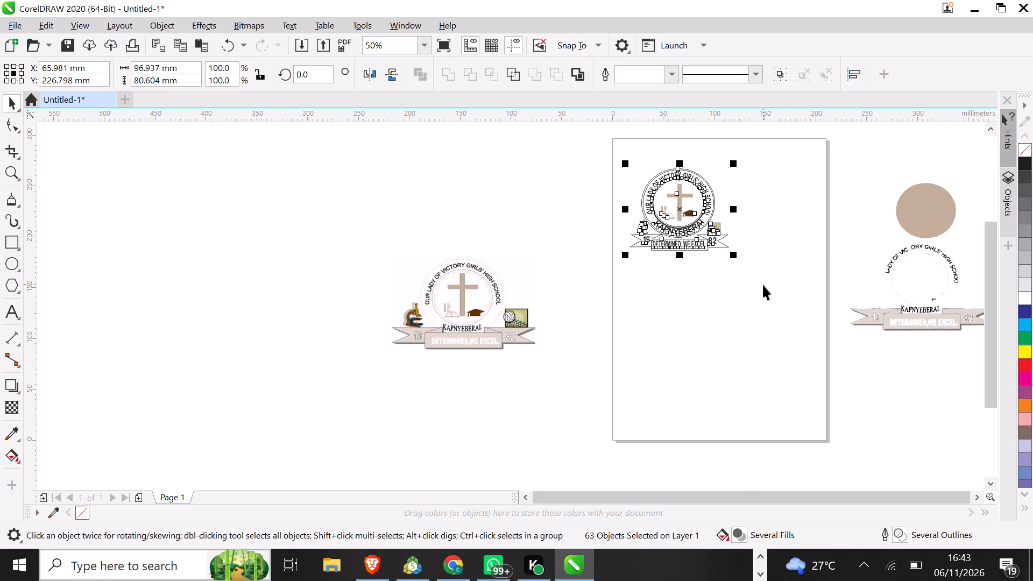
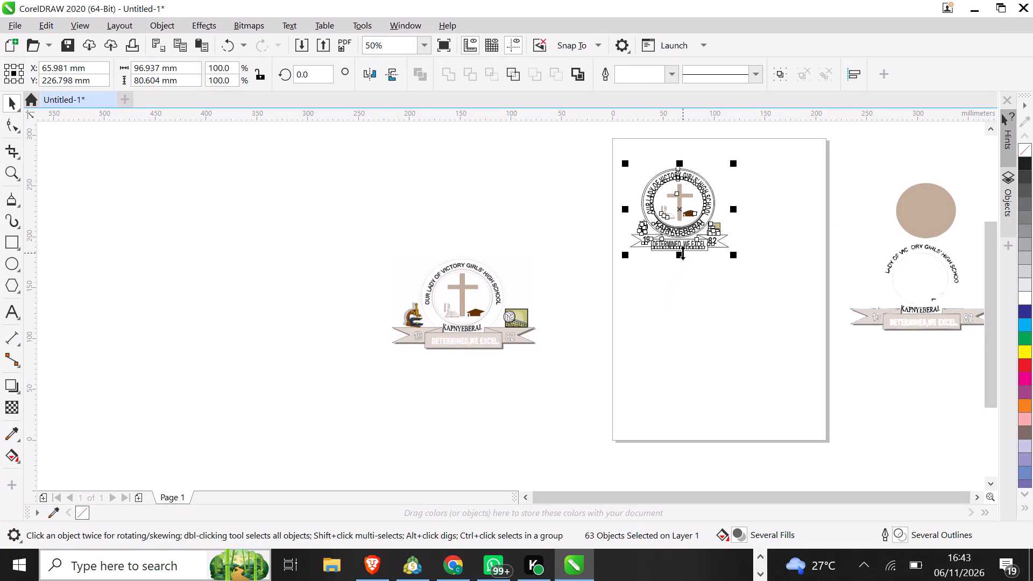
Stretch the whole redrawn emblem downward to about 87.8 mm high, keeping its width, and deselect it.
drag(683, 253, 683, 260)
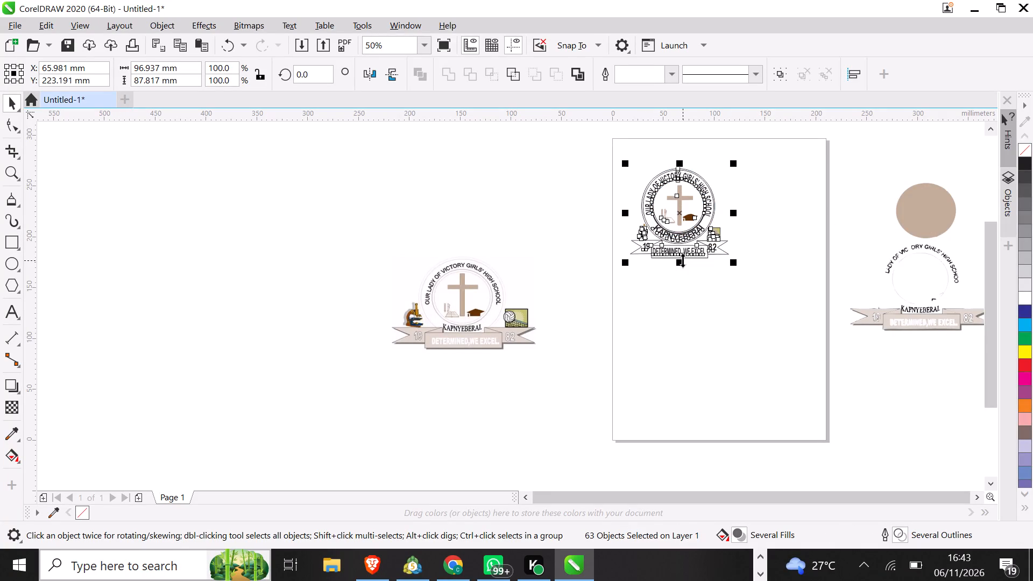
click(705, 302)
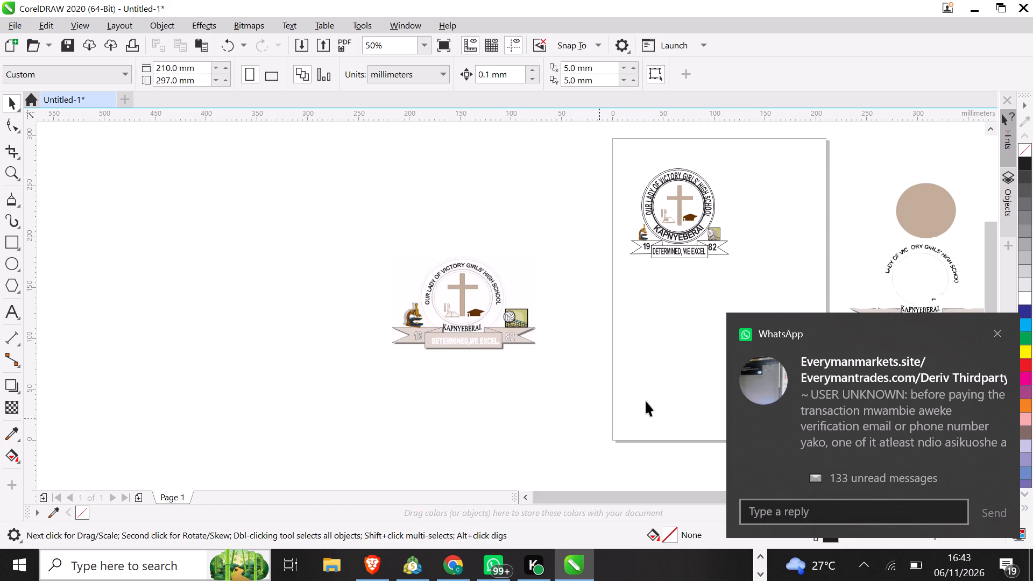
click(639, 378)
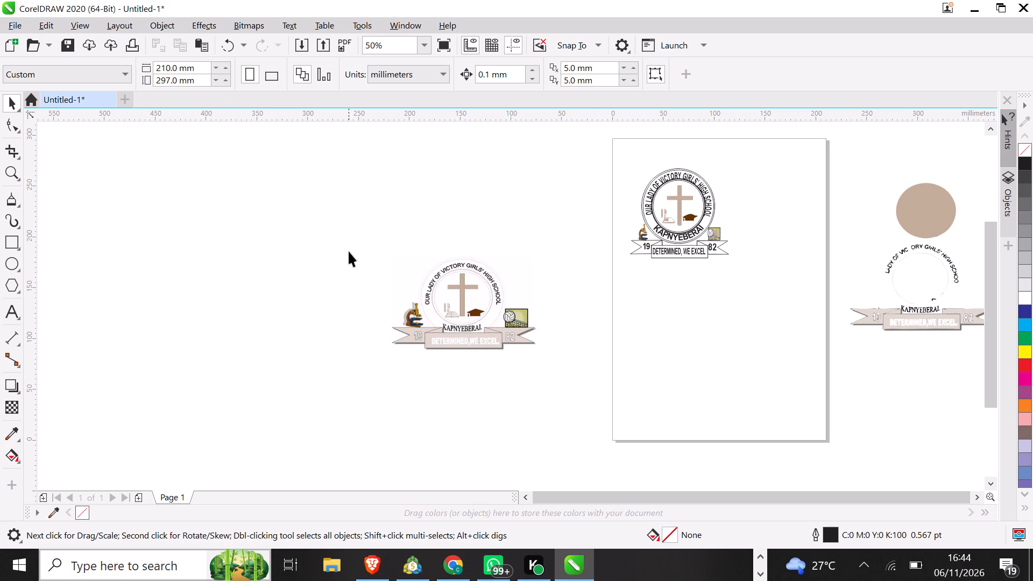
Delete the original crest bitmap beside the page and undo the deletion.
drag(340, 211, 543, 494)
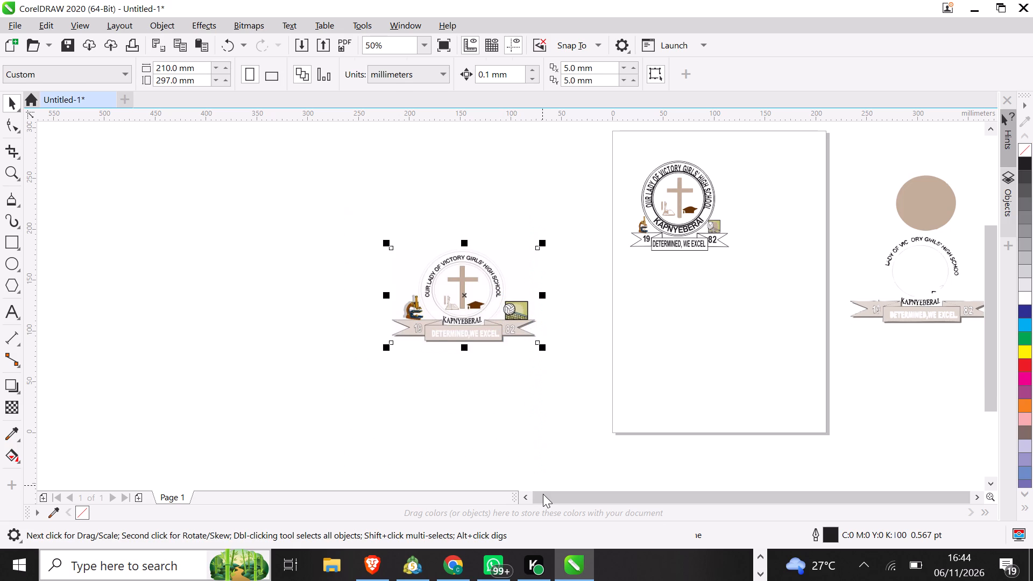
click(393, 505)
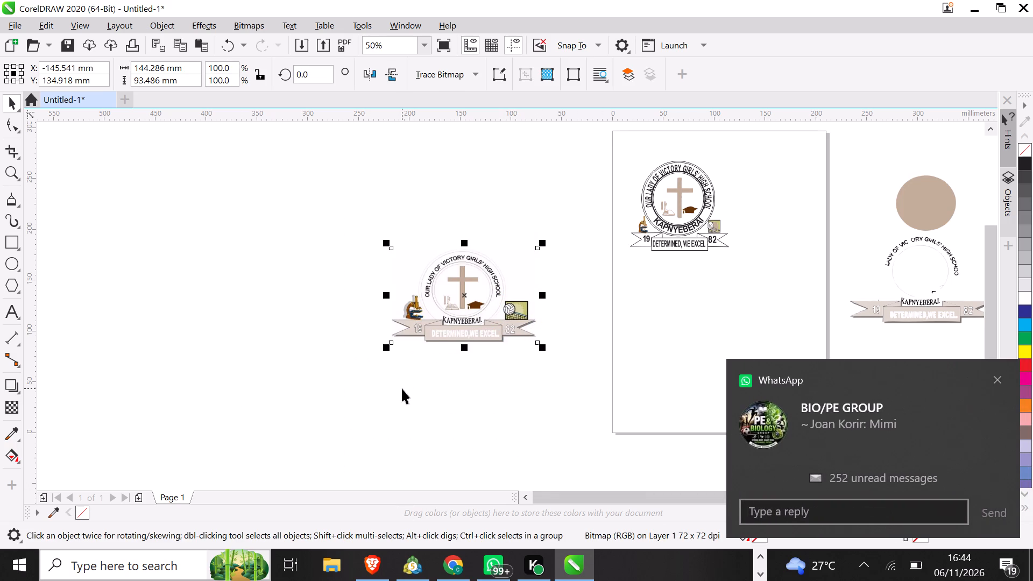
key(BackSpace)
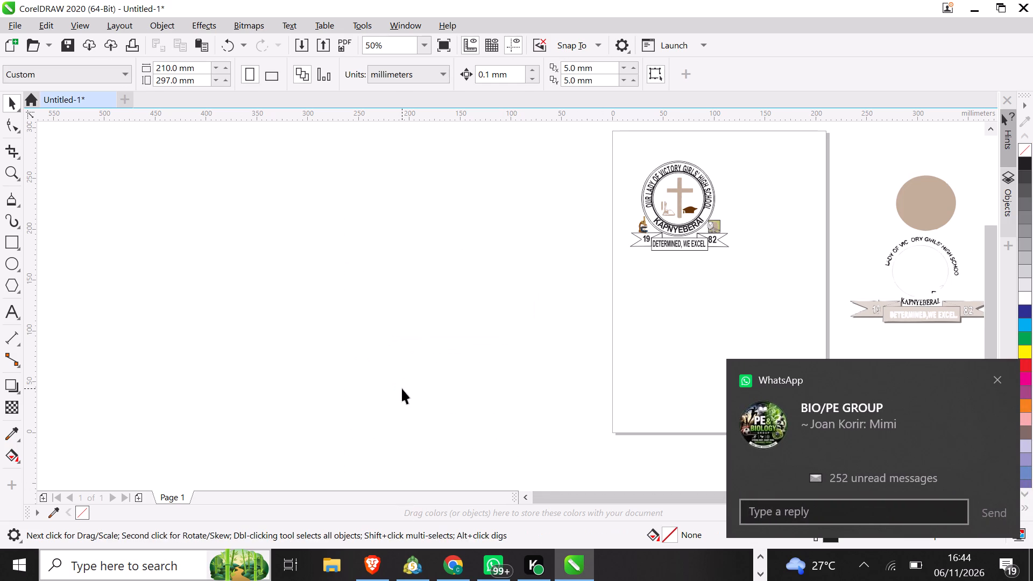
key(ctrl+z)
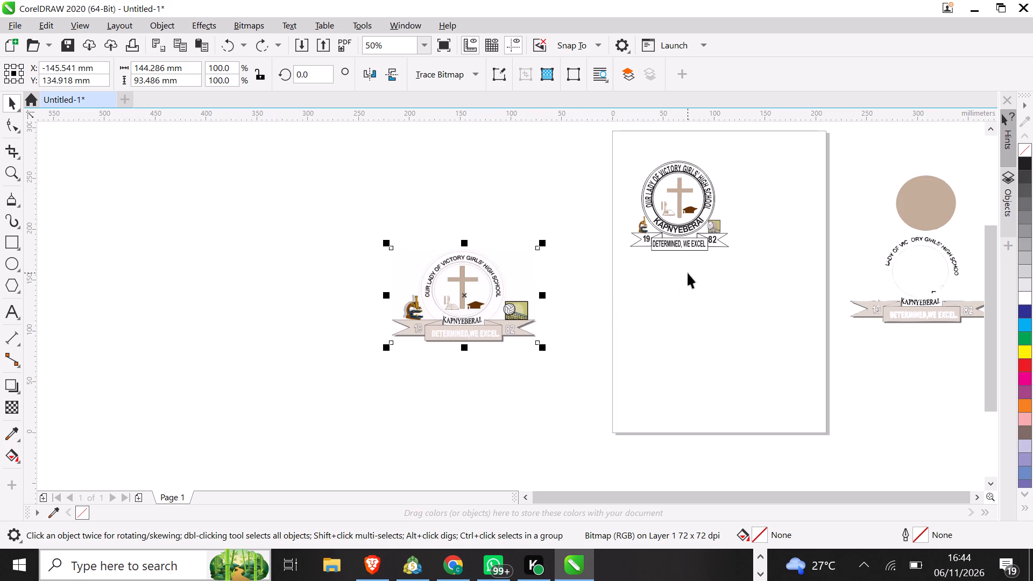
Smart Fill the redrawn banner's left tail behind the 19 with blue-grey C40 M20 Y0 K40 and a 0.567 pt black outline.
drag(598, 204, 731, 285)
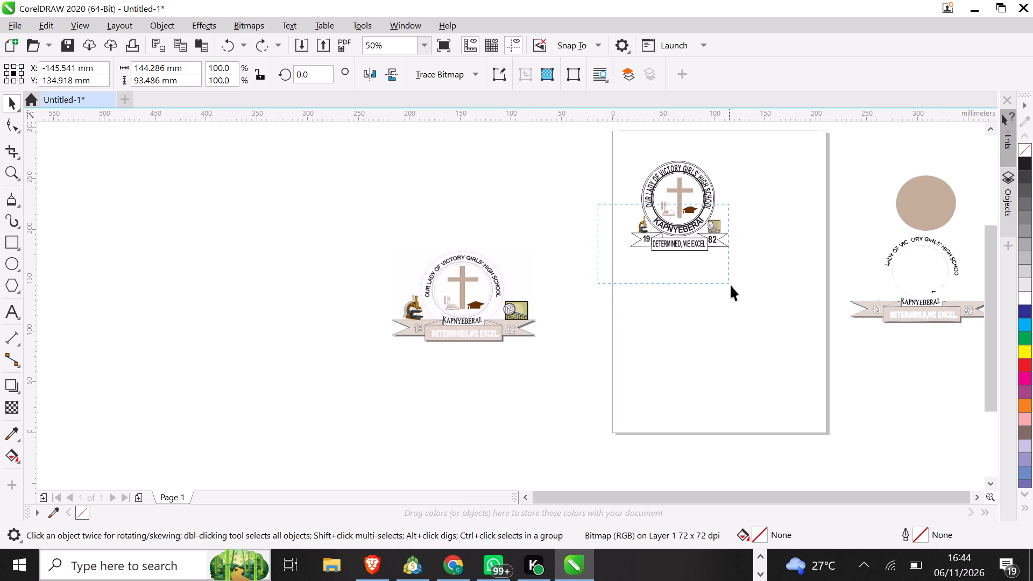
drag(731, 285, 735, 285)
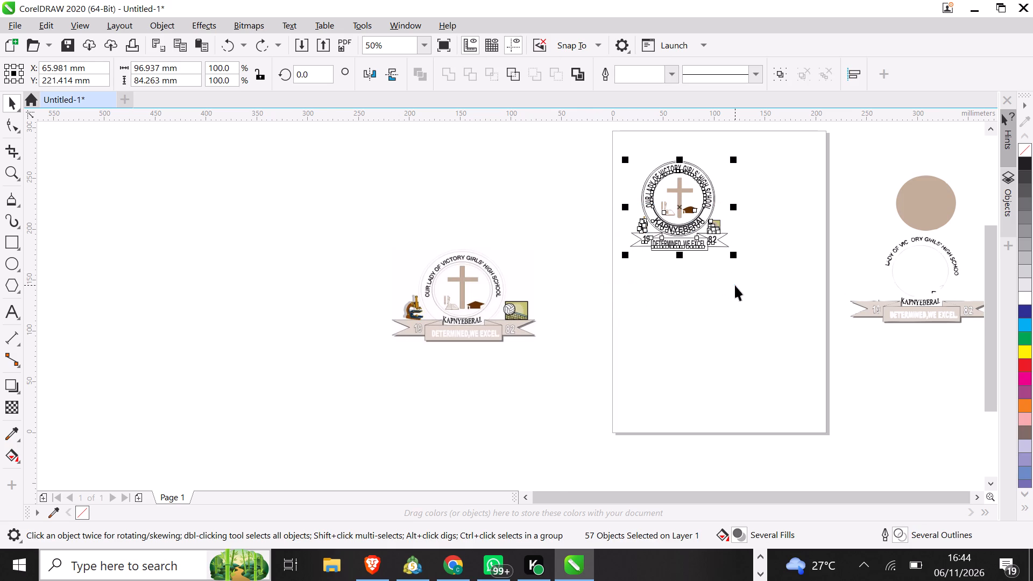
key(ctrl+equal)
key(ctrl+equal)
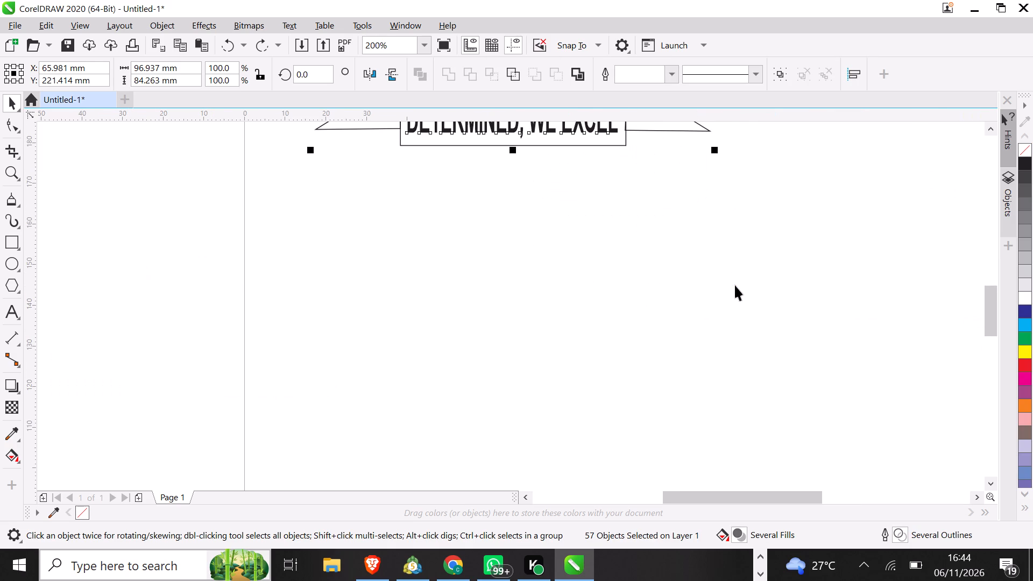
drag(991, 293, 990, 272)
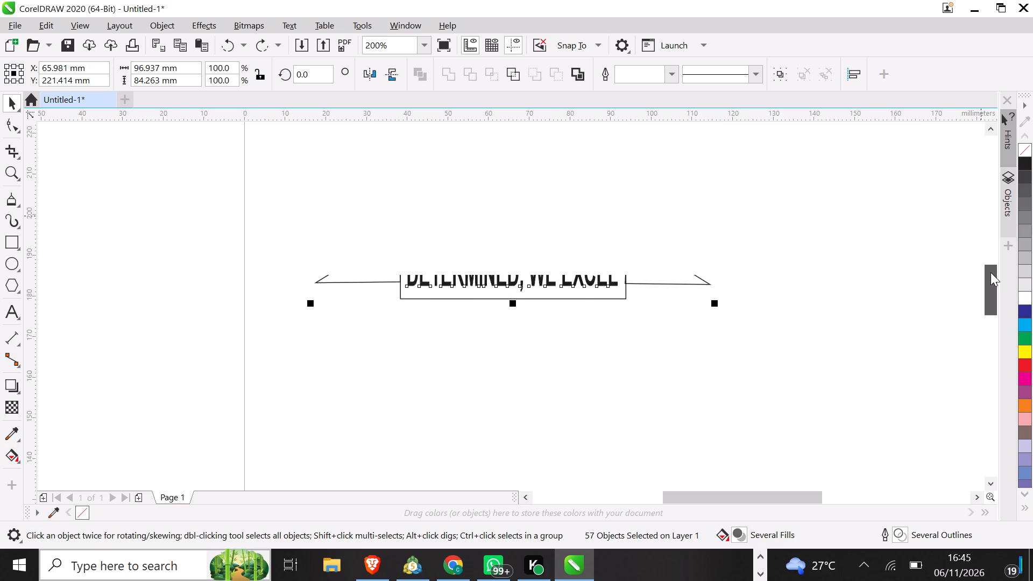
drag(990, 272, 990, 260)
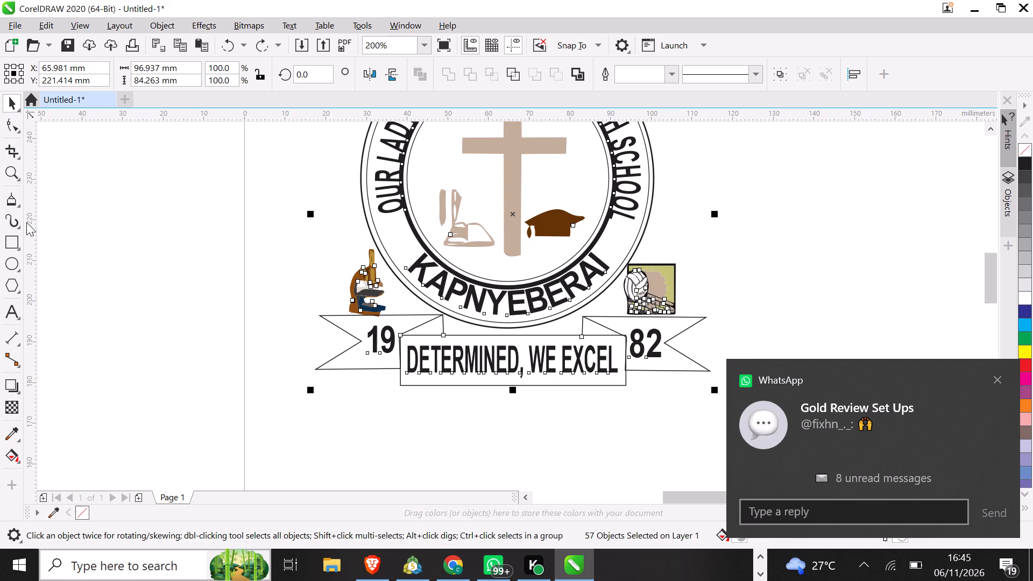
click(19, 460)
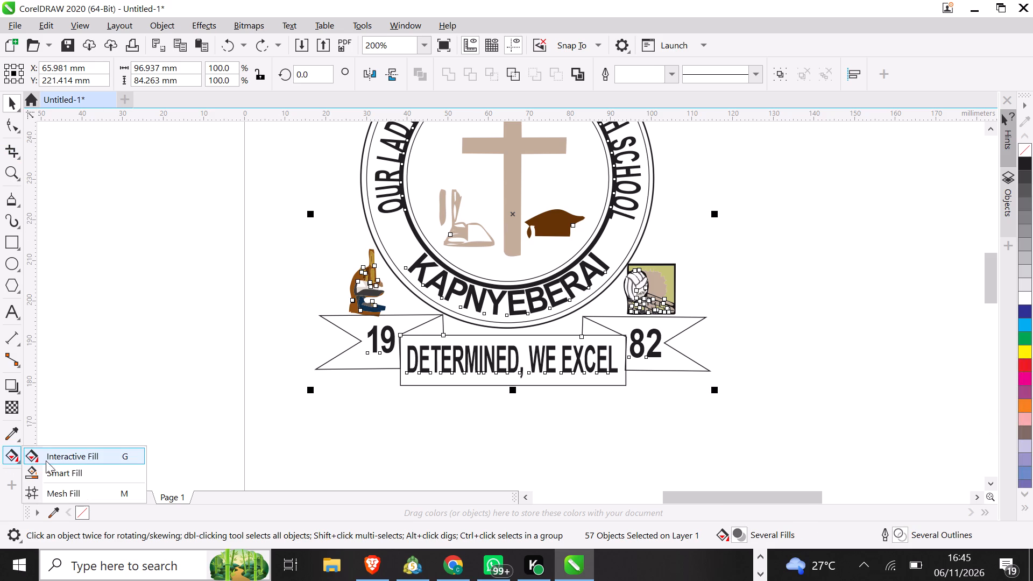
click(55, 478)
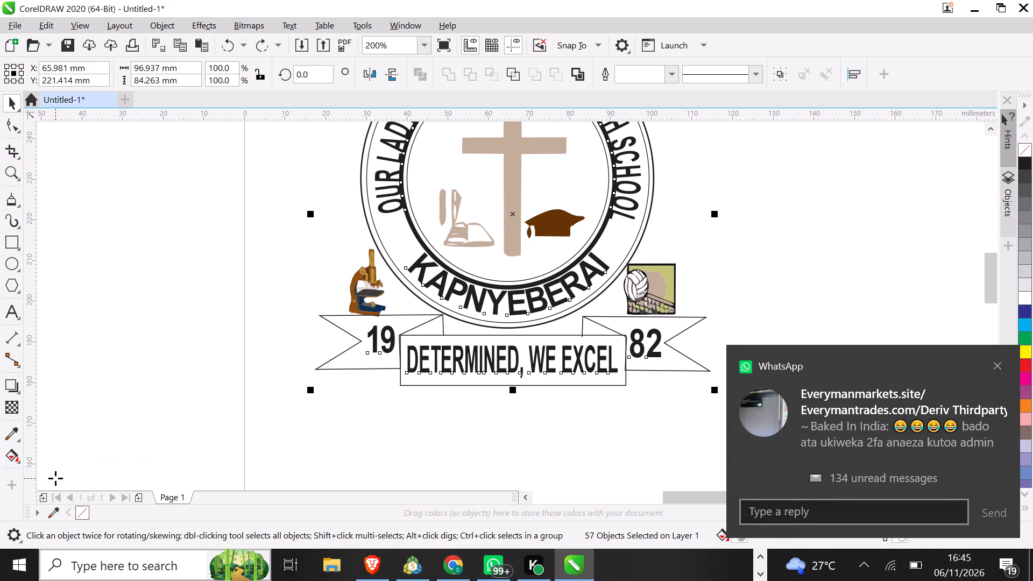
click(376, 363)
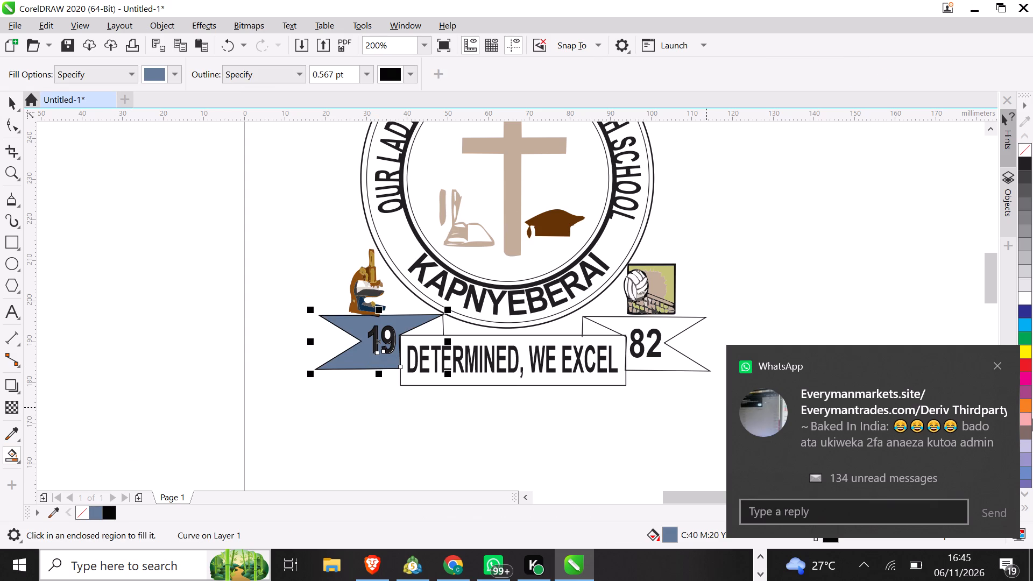
click(996, 366)
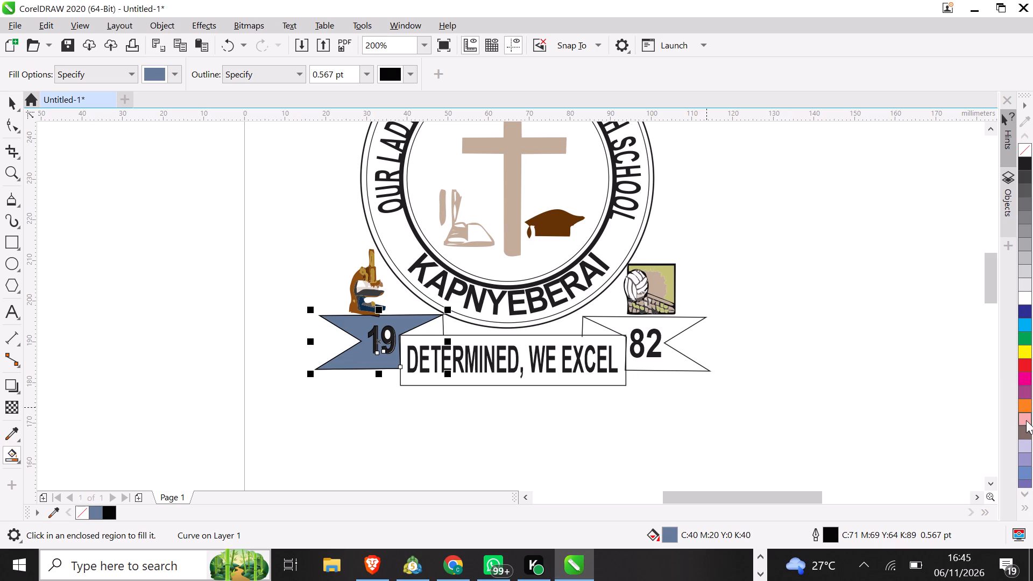
Recolour the filled ribbon tail behind 19 with the palette's Brown, C:0 M:20 Y:40 K:40.
click(1024, 487)
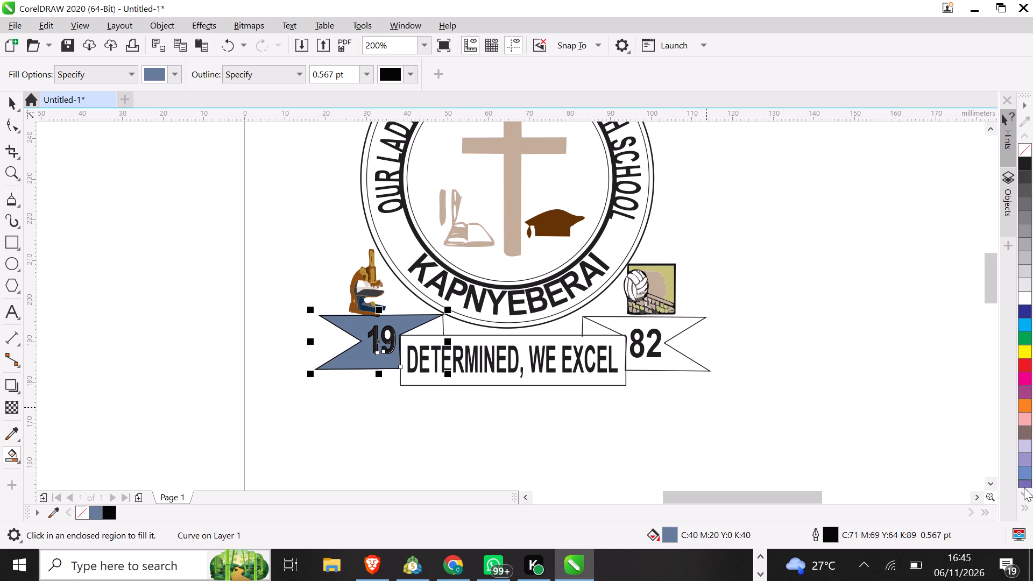
double_click(1025, 493)
triple_click(1025, 493)
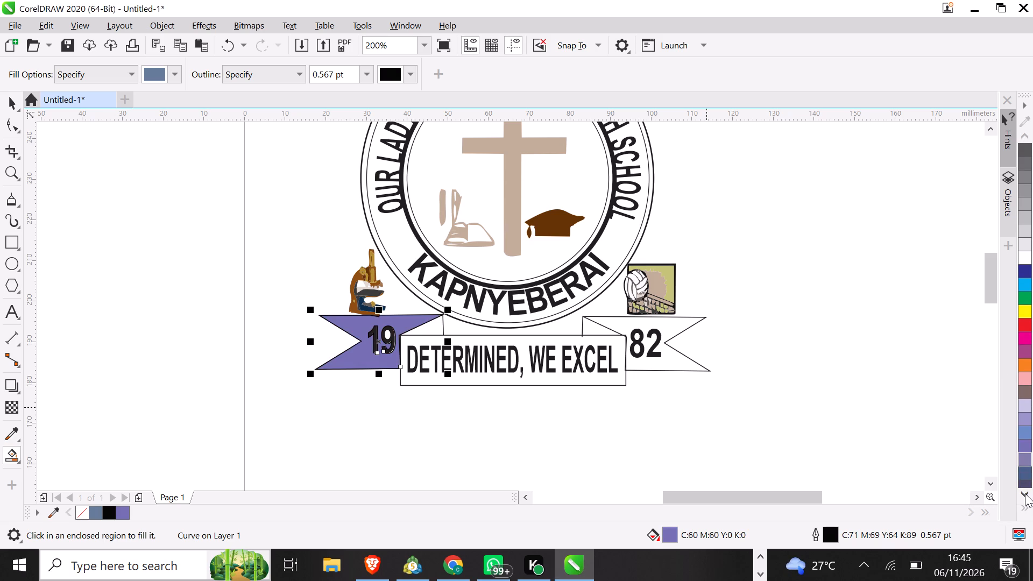
triple_click(1025, 493)
triple_click(1025, 493)
triple_click(1025, 493)
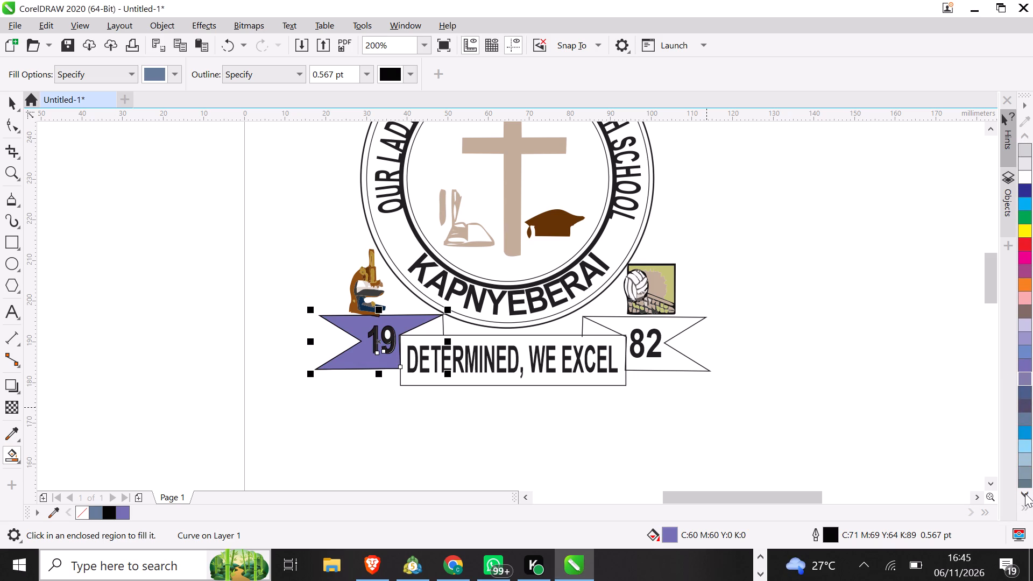
click(1025, 493)
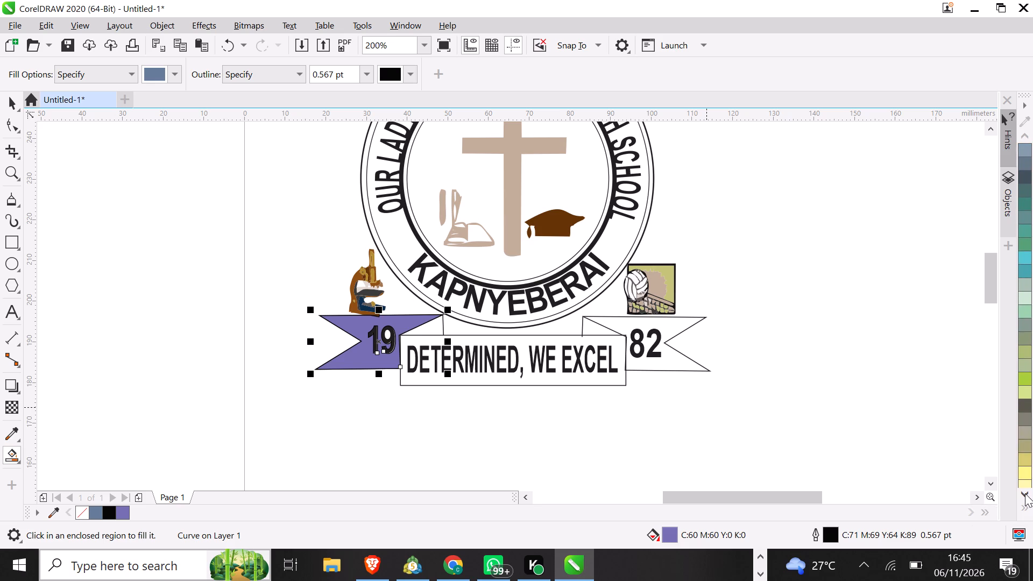
triple_click(1025, 493)
triple_click(1025, 493)
triple_click(1025, 493)
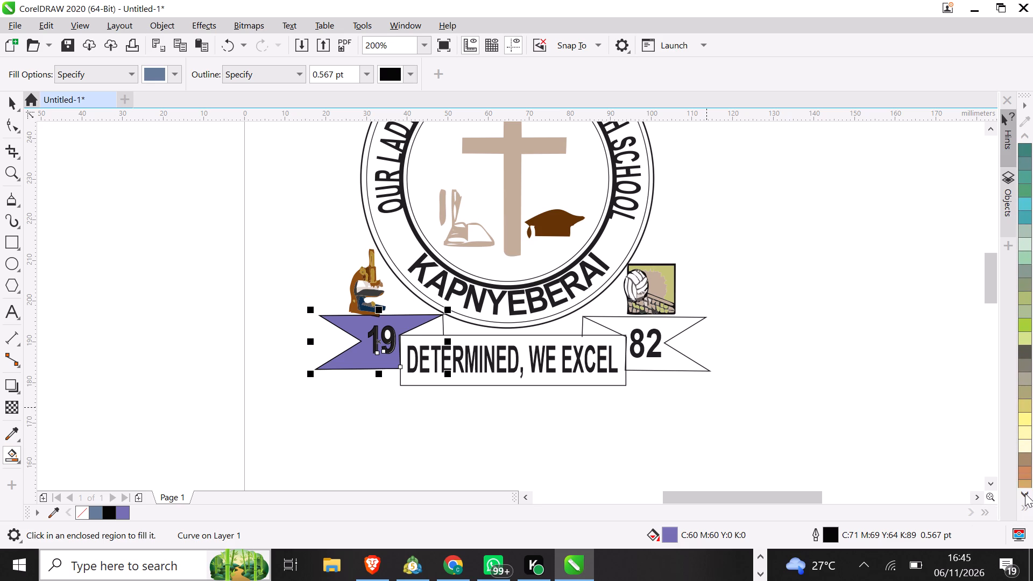
click(1025, 493)
drag(1025, 493, 1028, 462)
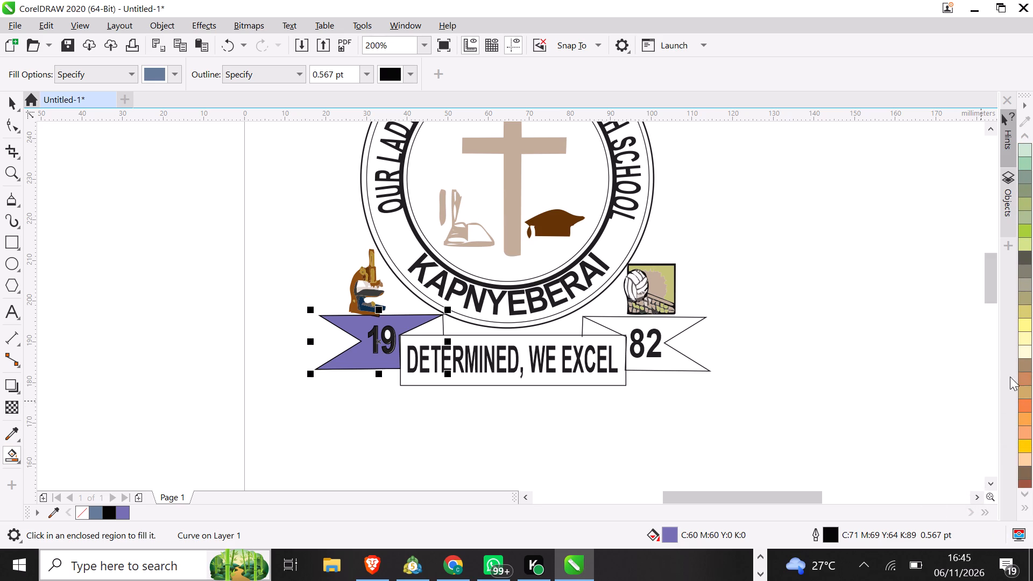
click(1022, 459)
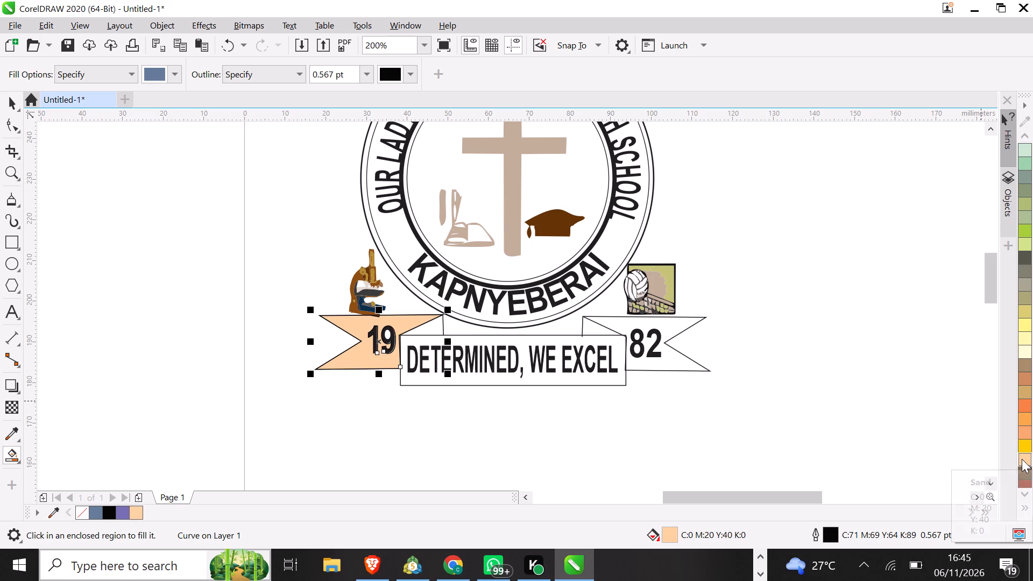
click(1023, 367)
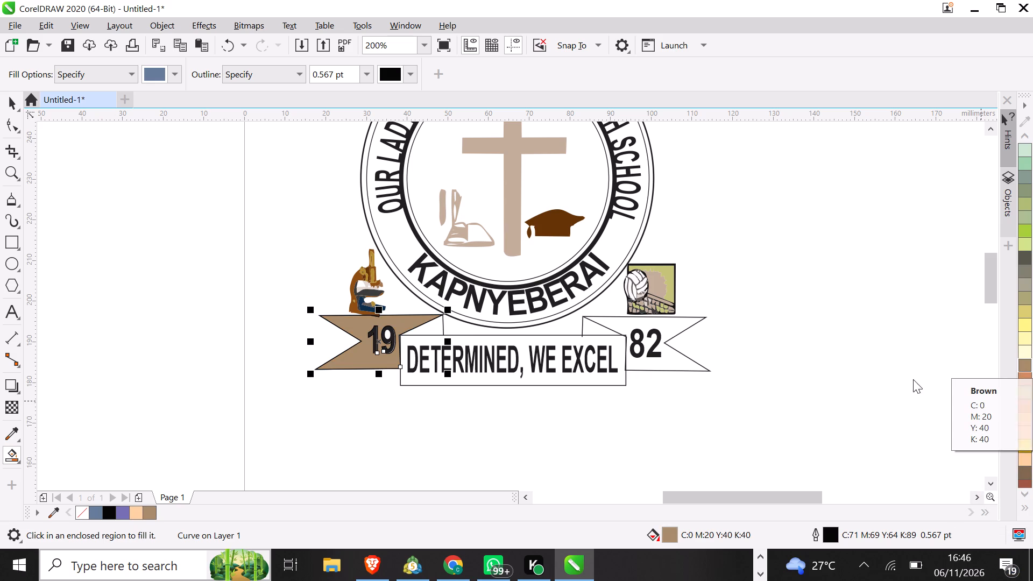
Smart Fill the rest of the banner in the same Brown: the 82 tail, the motto panel and both folded corners.
click(662, 354)
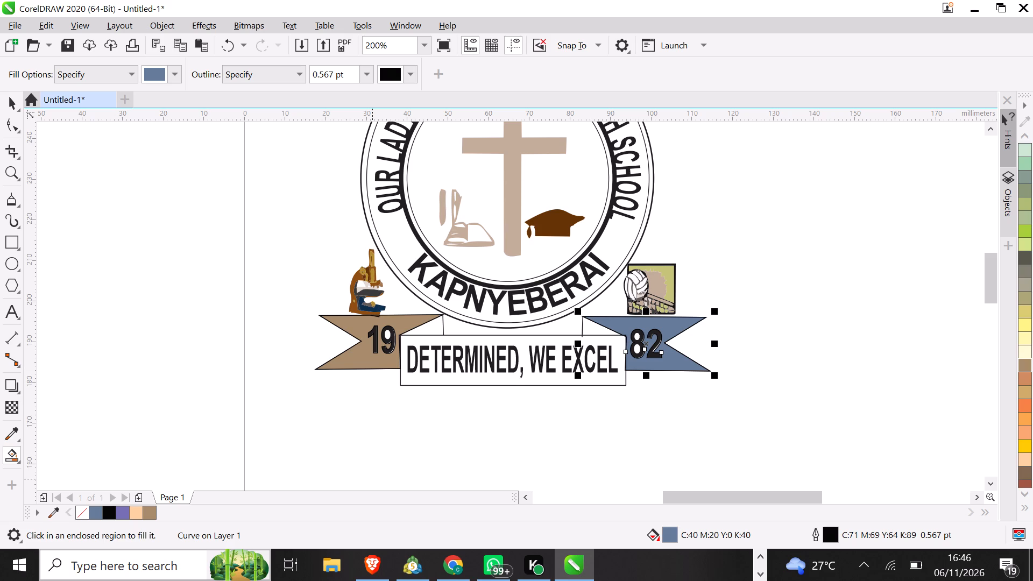
click(150, 514)
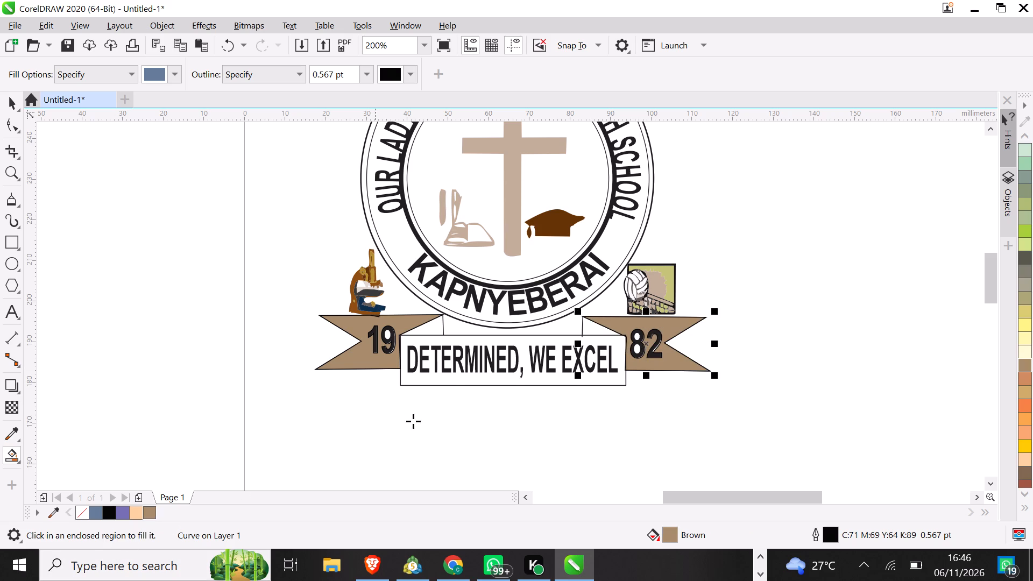
click(455, 373)
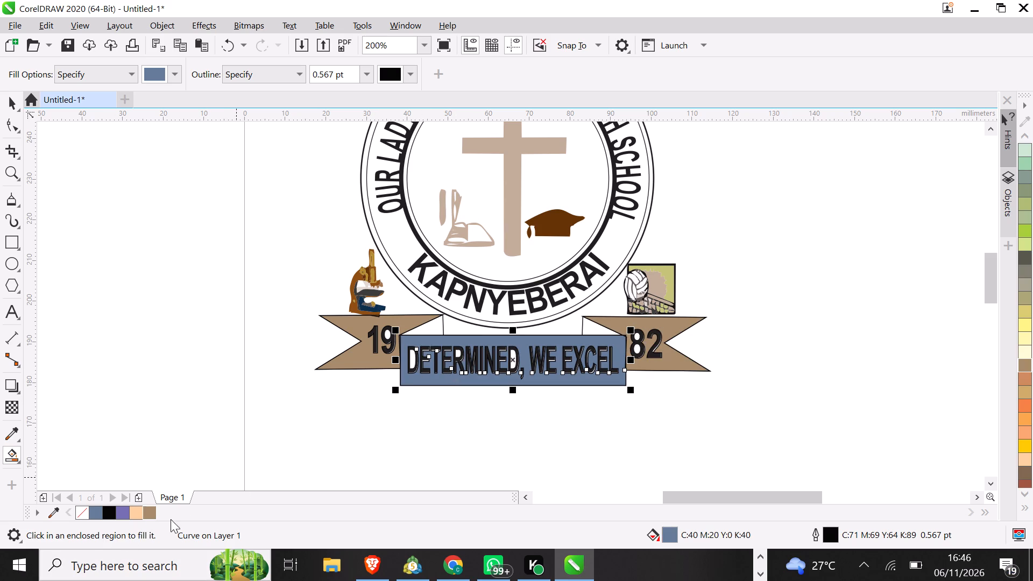
click(144, 514)
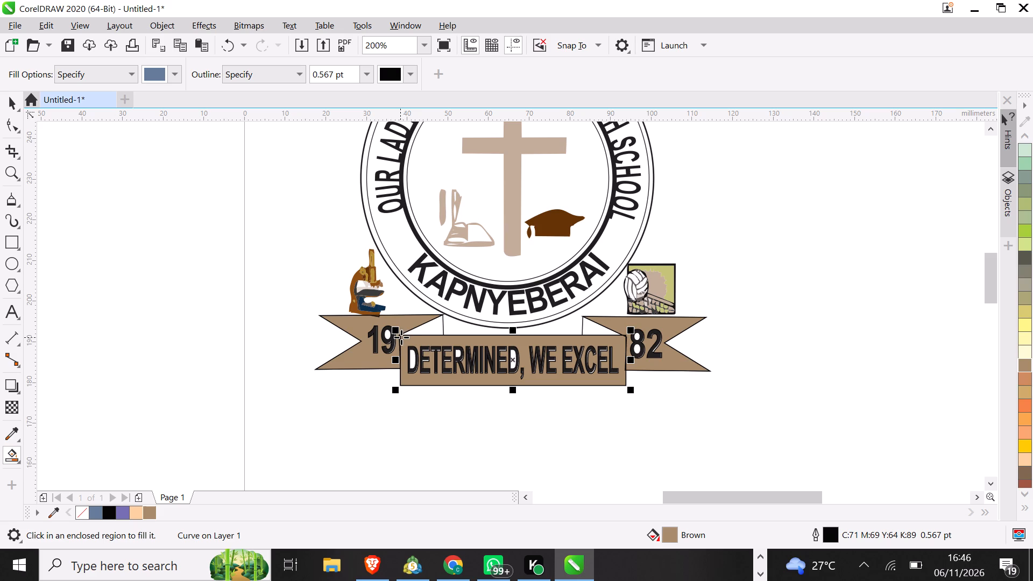
click(421, 330)
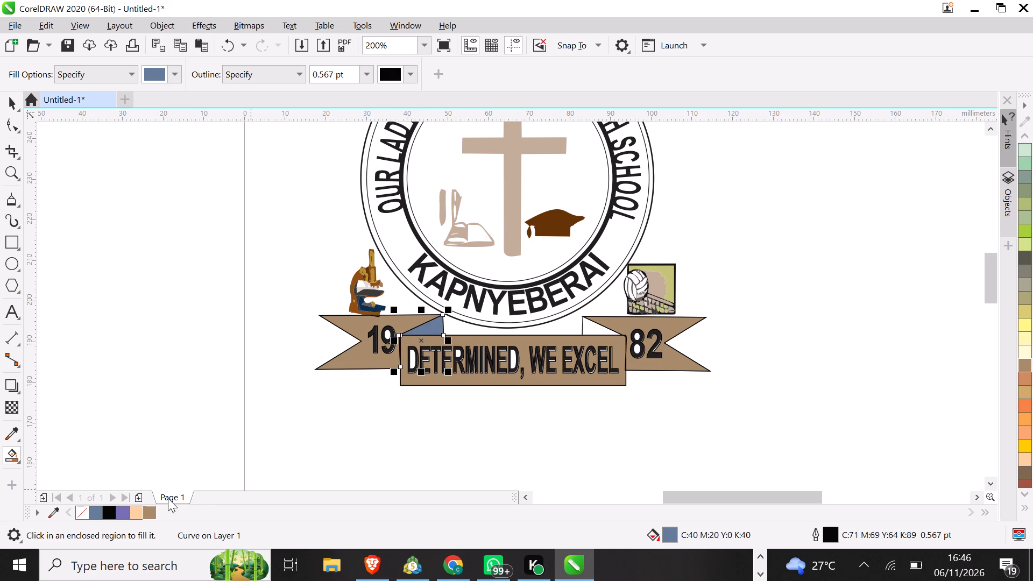
click(145, 509)
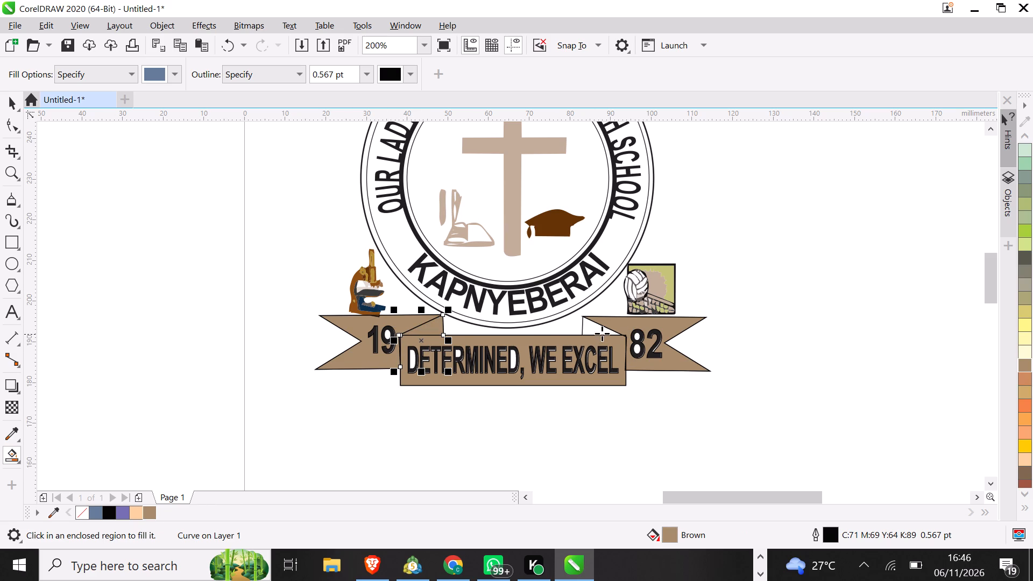
click(600, 330)
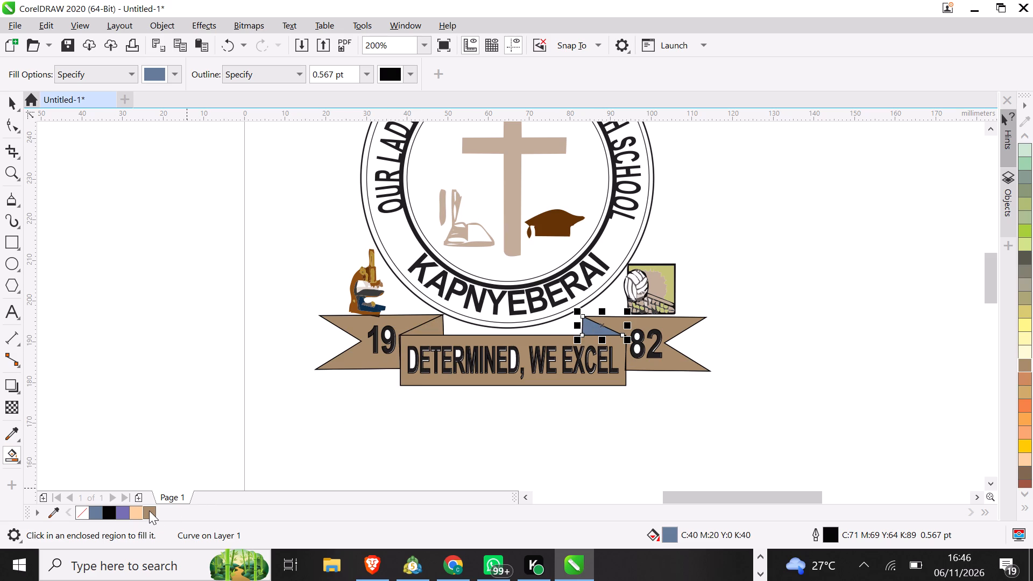
click(149, 511)
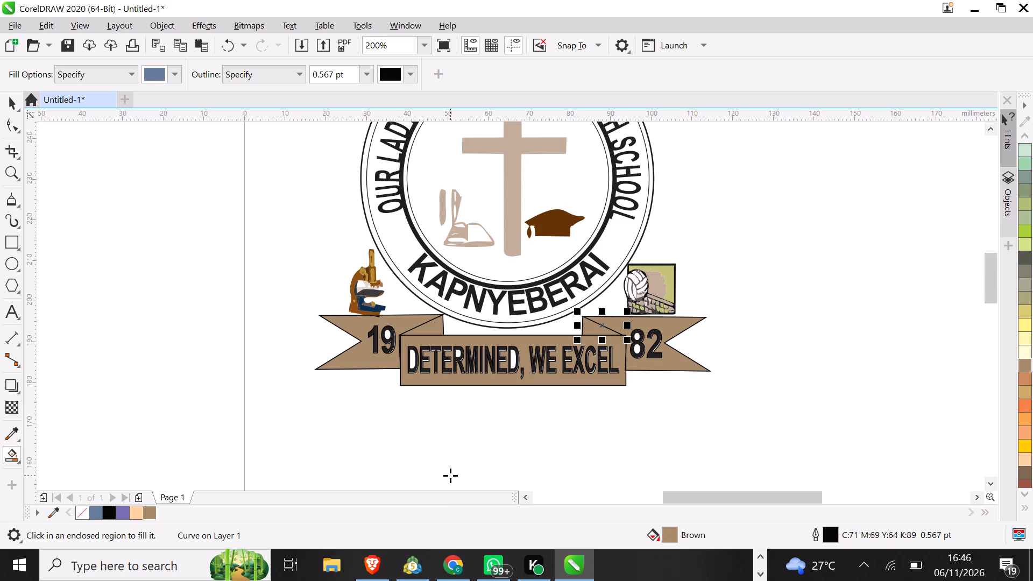
Smart Fill both holes of the 8 in 82 with Brown and fill the hole in the last D of DETERMINED.
key(ctrl+equal)
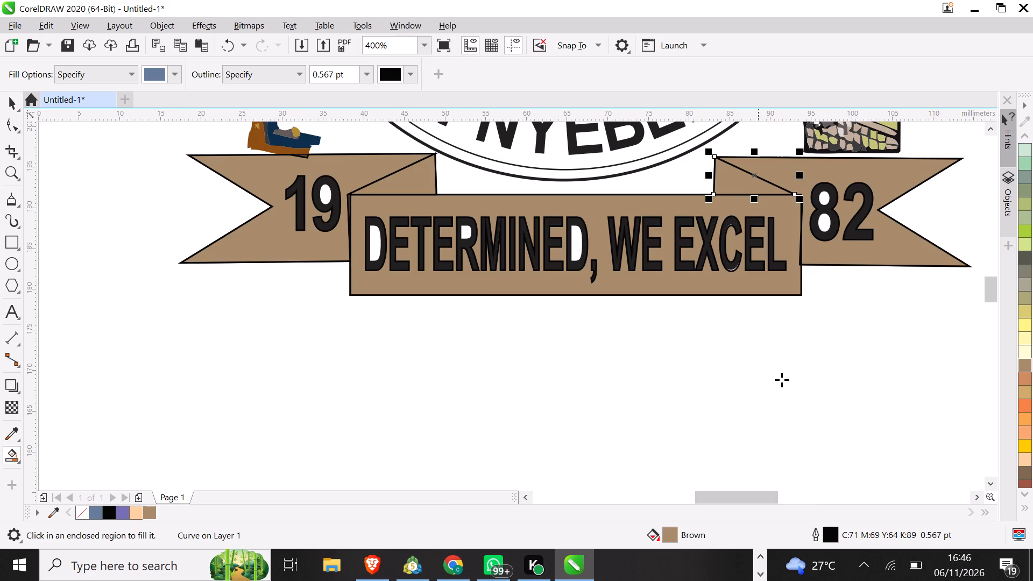
click(826, 220)
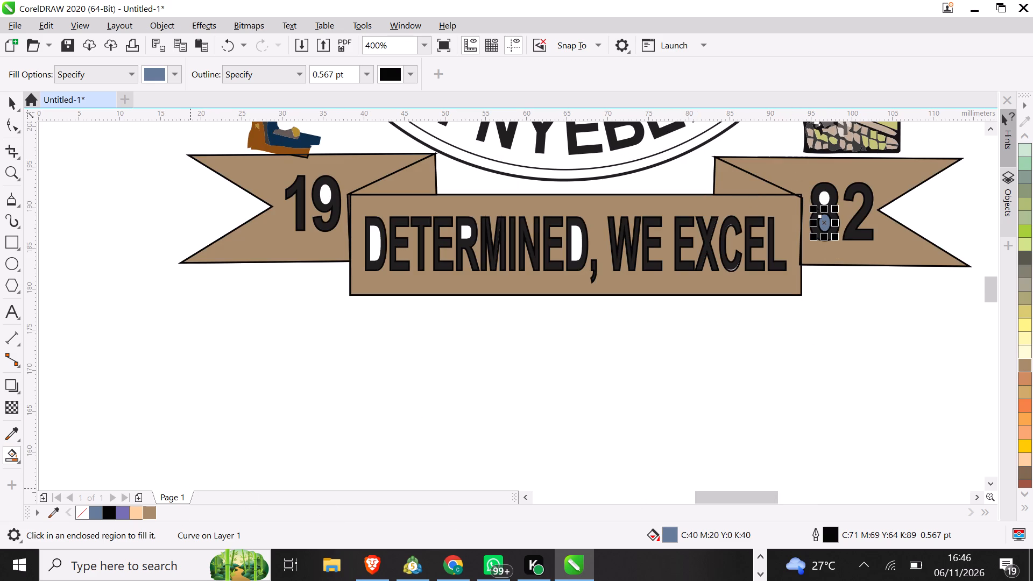
click(150, 513)
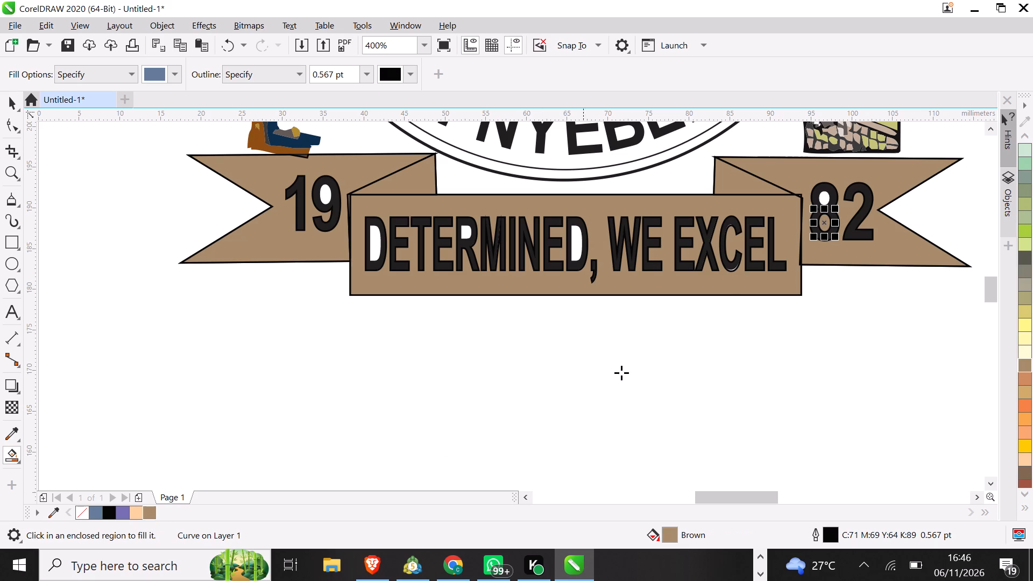
click(825, 196)
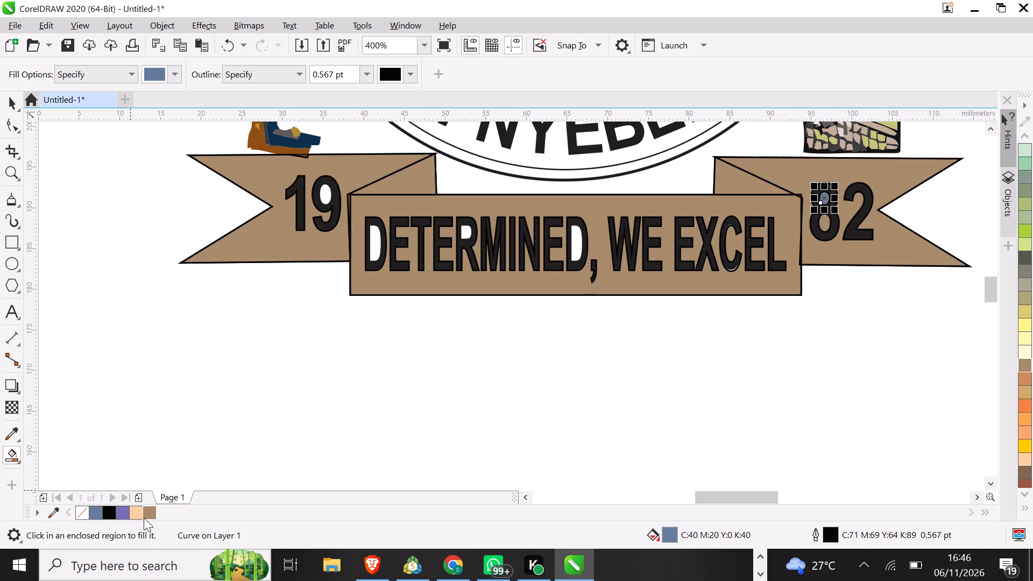
click(148, 516)
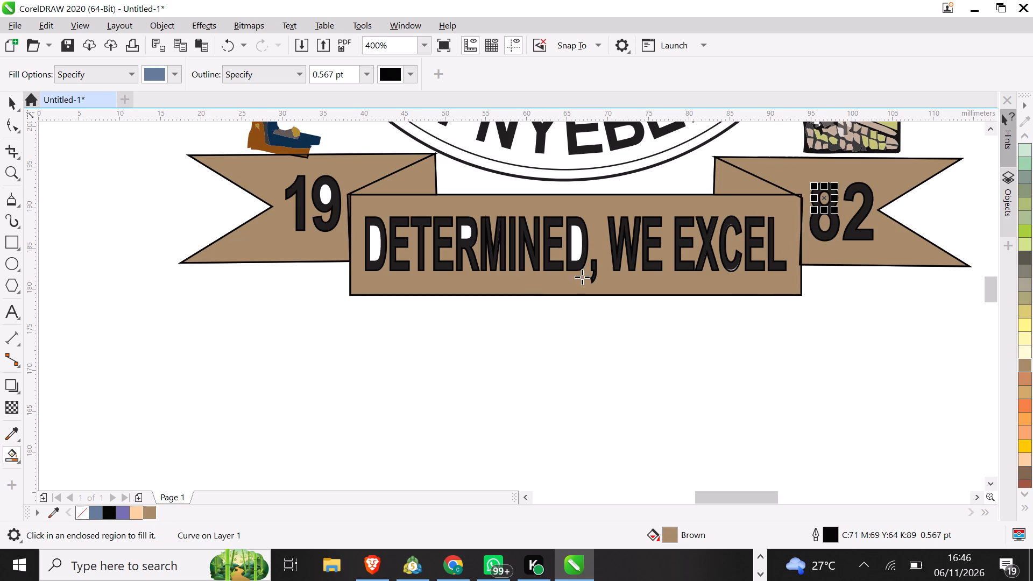
click(575, 241)
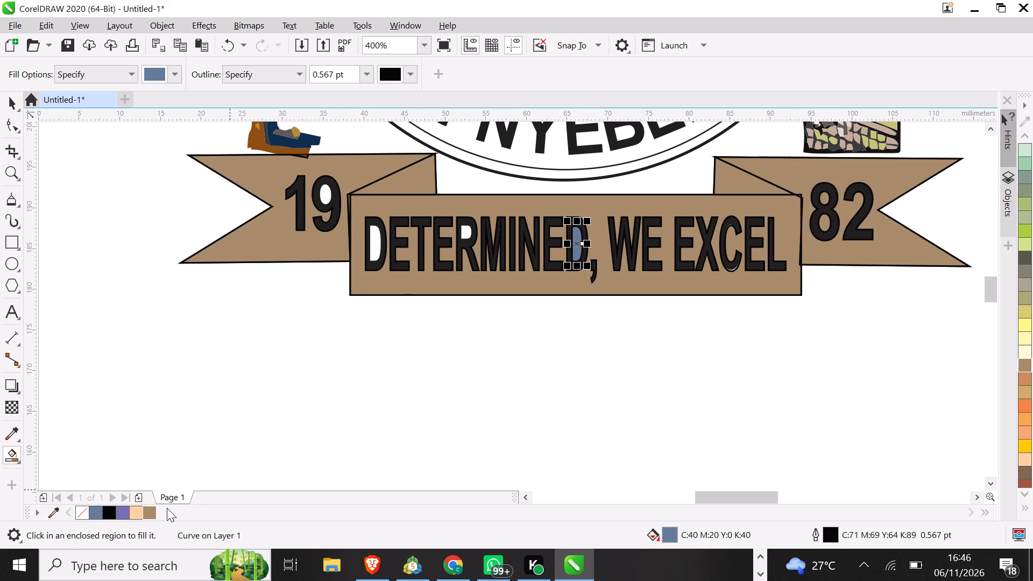
Finish the banner's letter holes in Brown: recolour the last D's hole, and Smart Fill those of the first D, the 9 and the R.
click(152, 508)
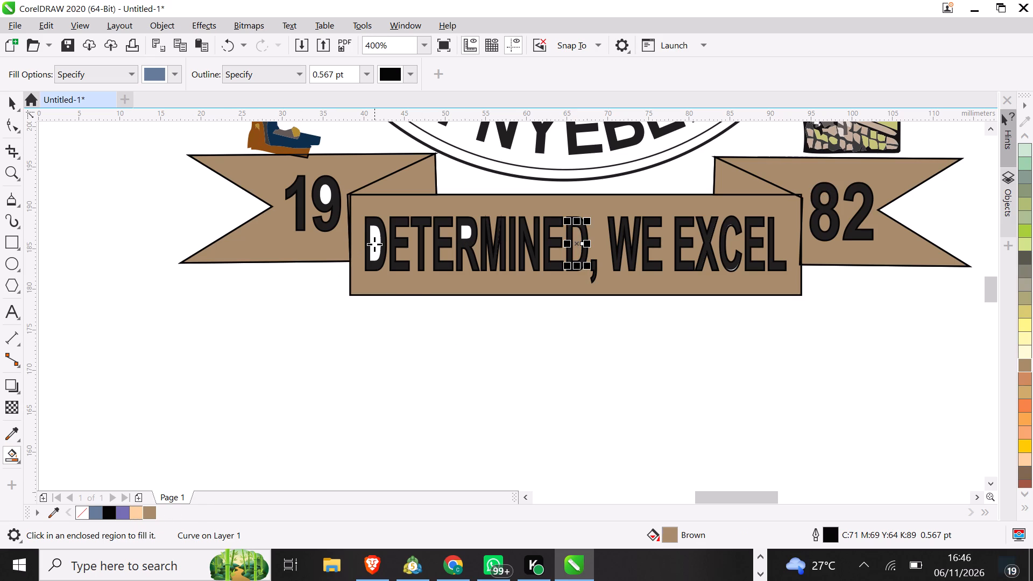
click(374, 244)
click(151, 505)
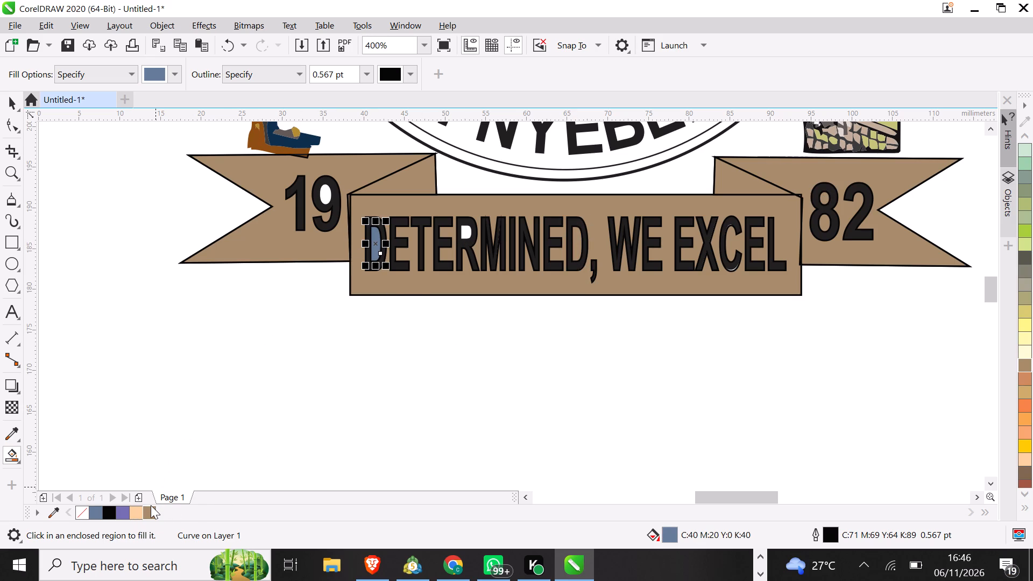
click(151, 507)
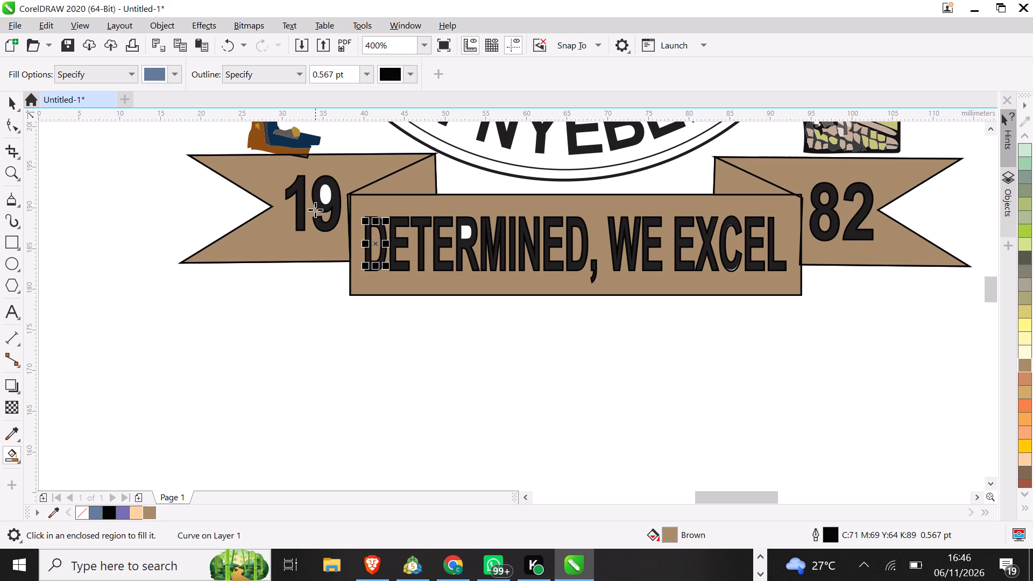
click(323, 197)
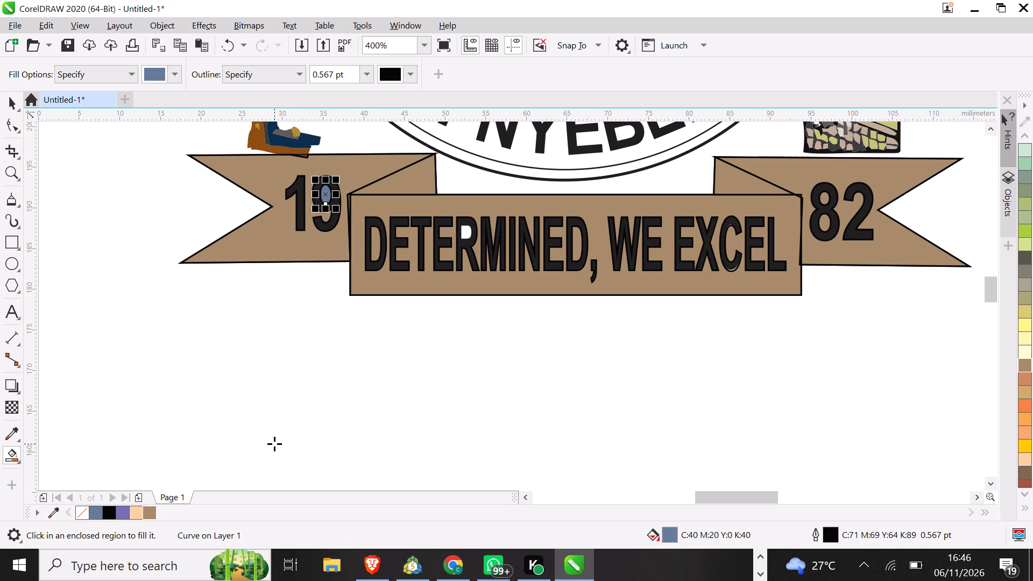
click(148, 509)
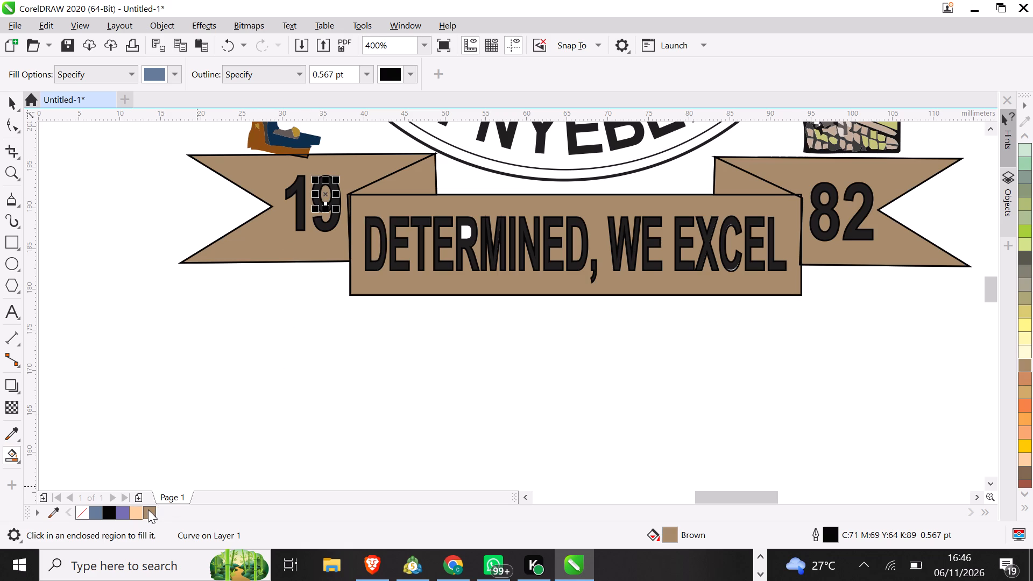
click(467, 236)
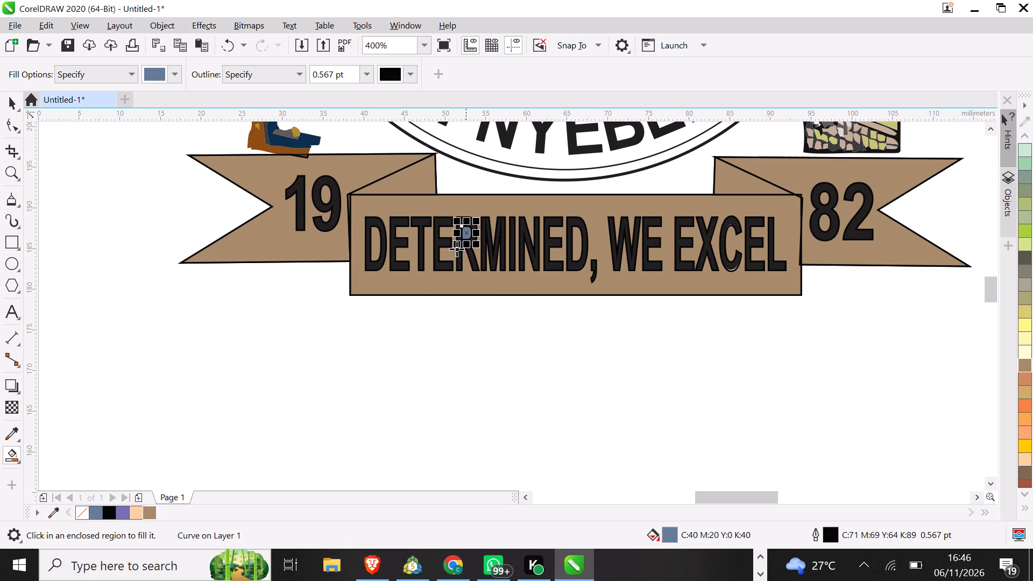
click(153, 516)
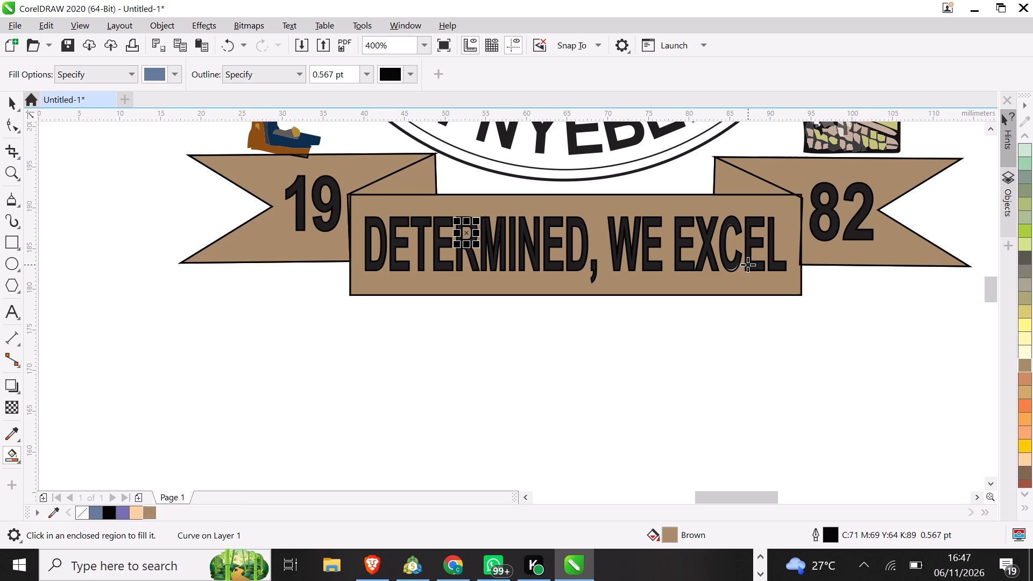
Switch from Smart Fill to the Text tool, with both the redrawn crest and the original reference logo in view.
key(ctrl+equal)
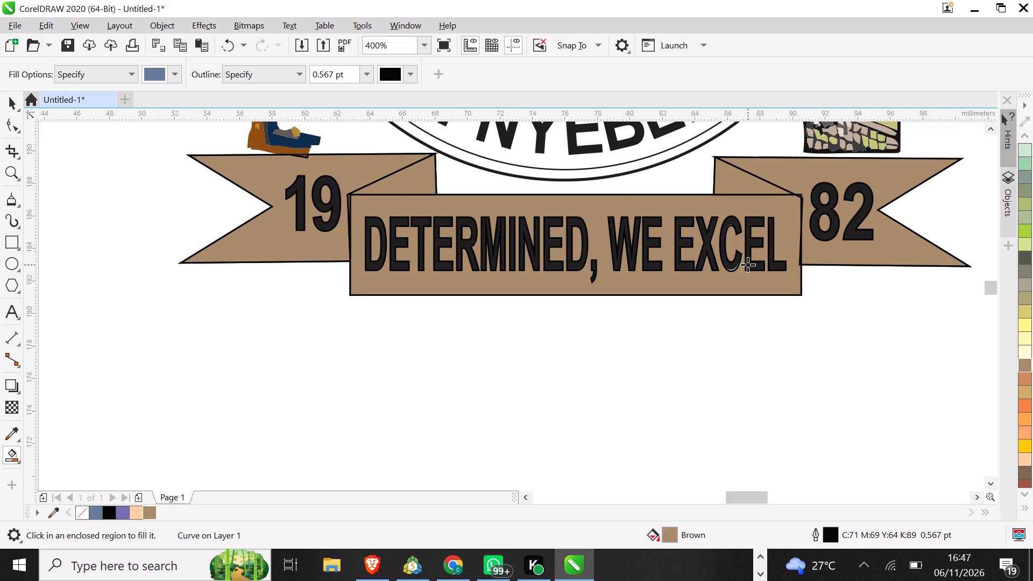
key(ctrl+minus)
key(ctrl+minus)
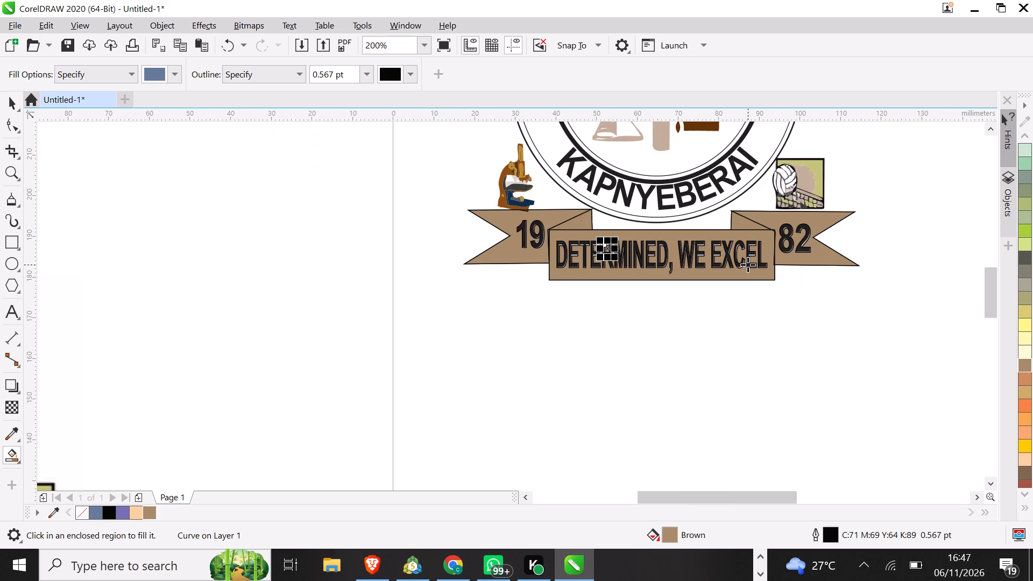
key(ctrl+minus)
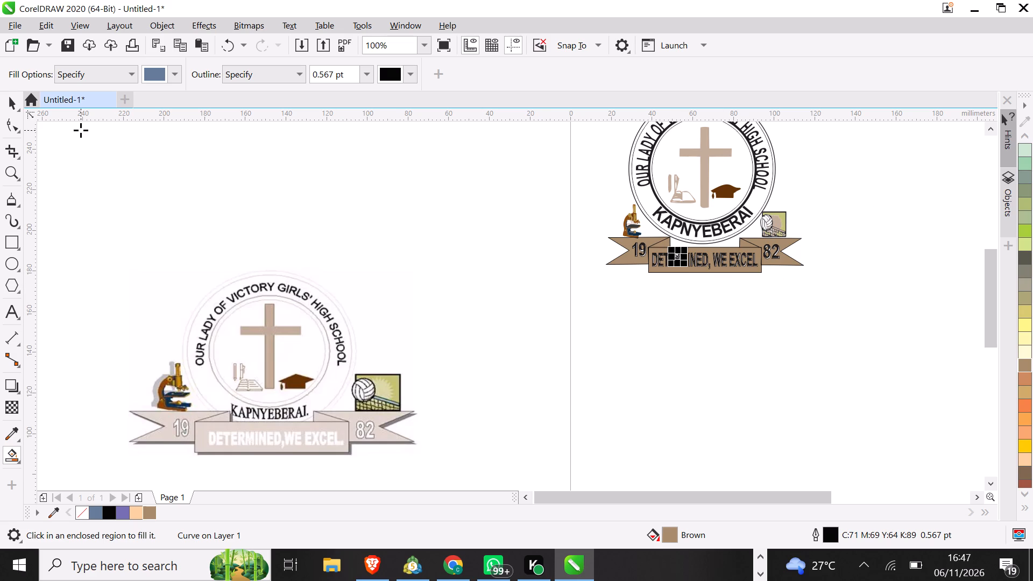
click(13, 315)
click(33, 311)
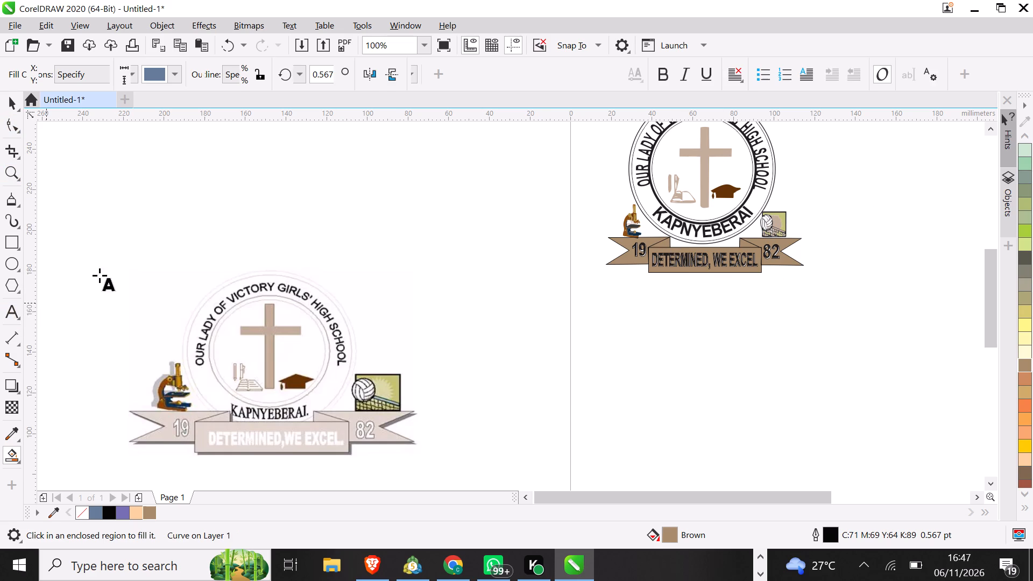
Replace HIGH with SENIOR in the redrawn emblem's arched school name so it reads OUR LADY OF VICTORY GIRLS' SENIOR SCHOOL.
click(756, 140)
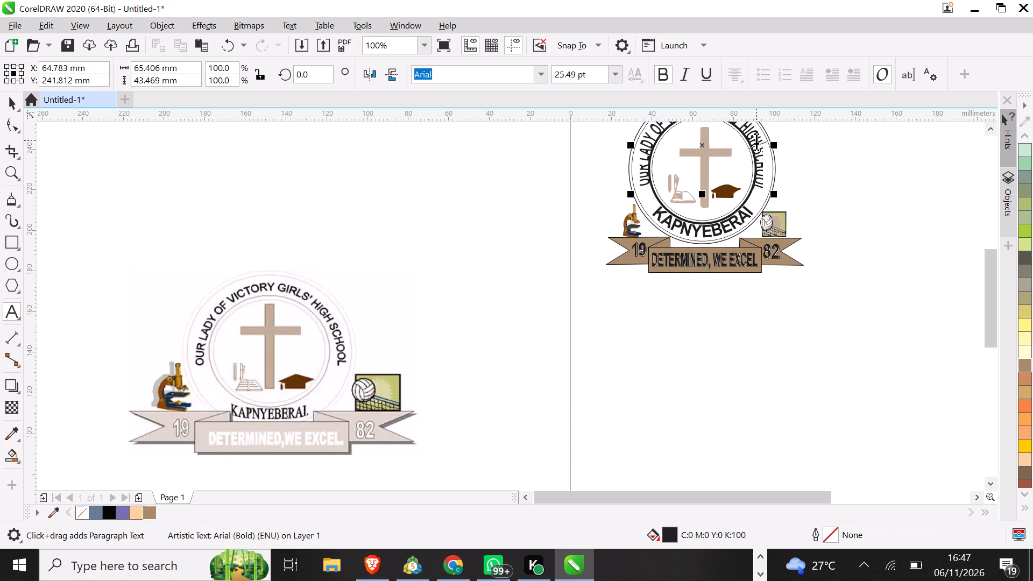
key(BackSpace)
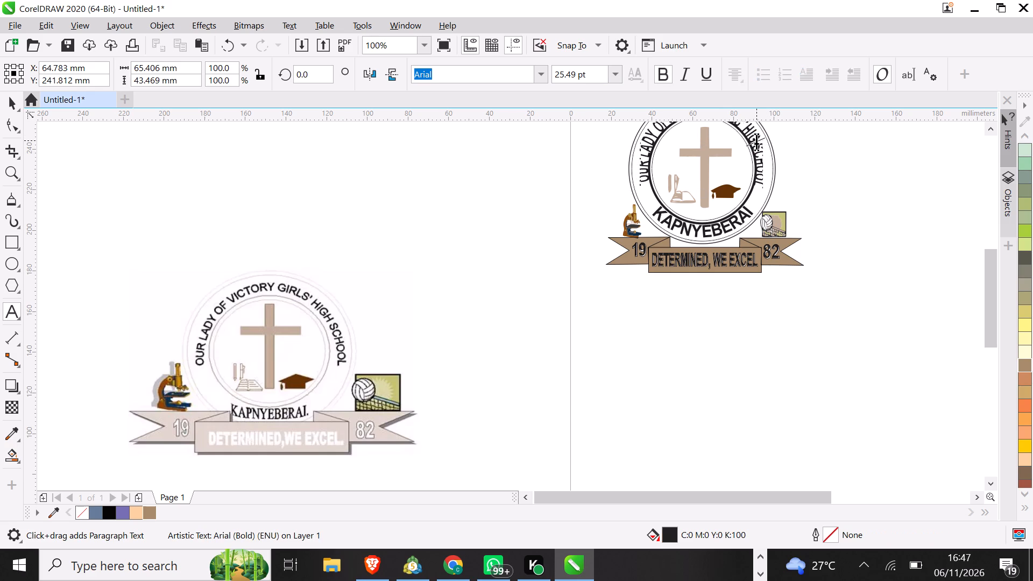
key(BackSpace)
key(BackSpace)
key(BackSpace)
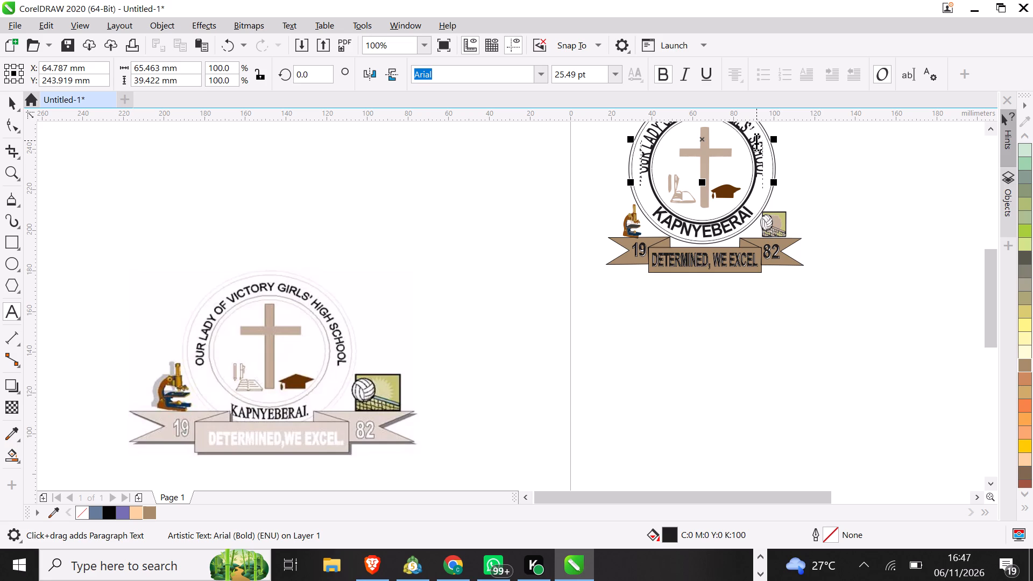
text(SE)
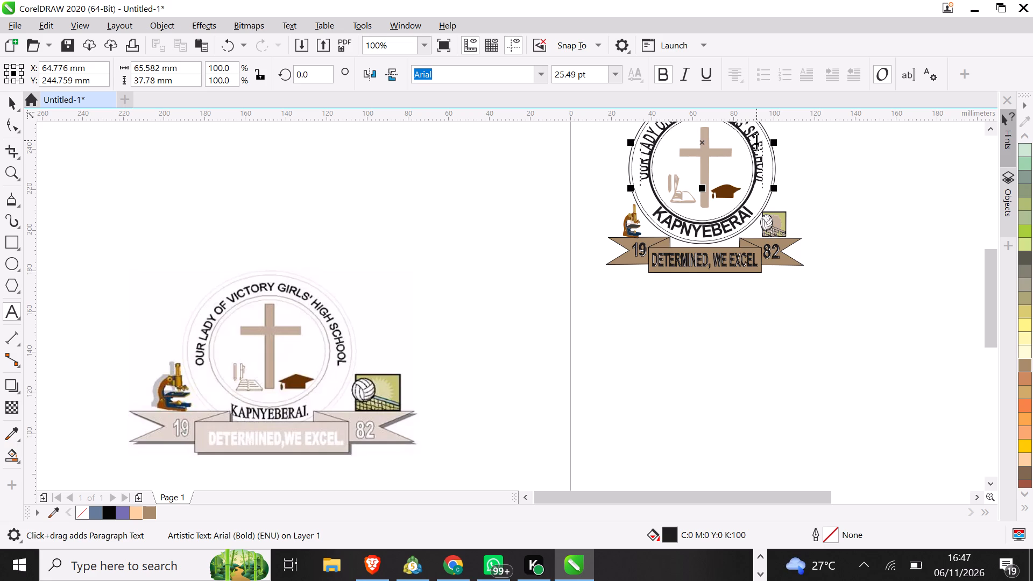
text(NIO)
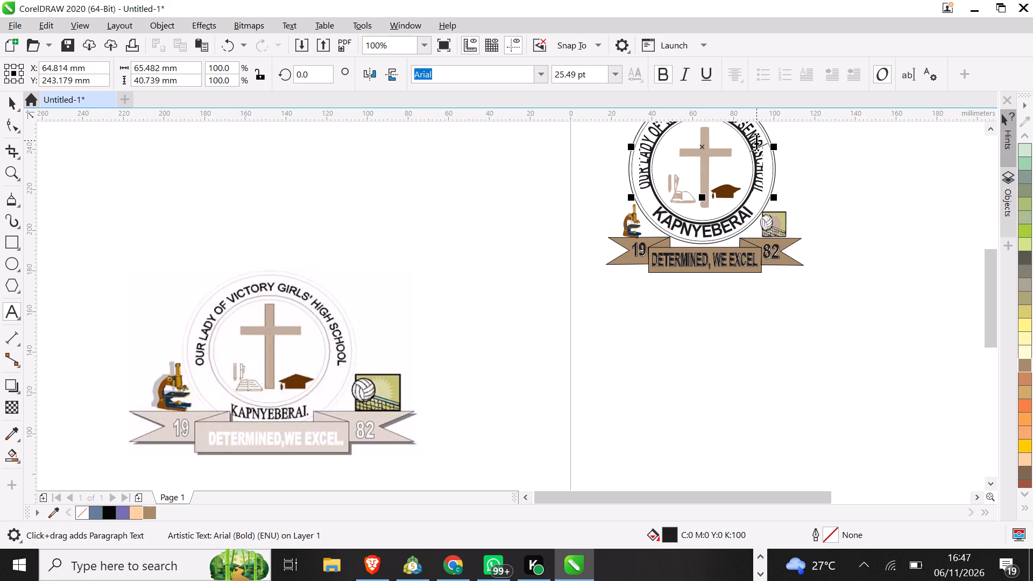
key(r)
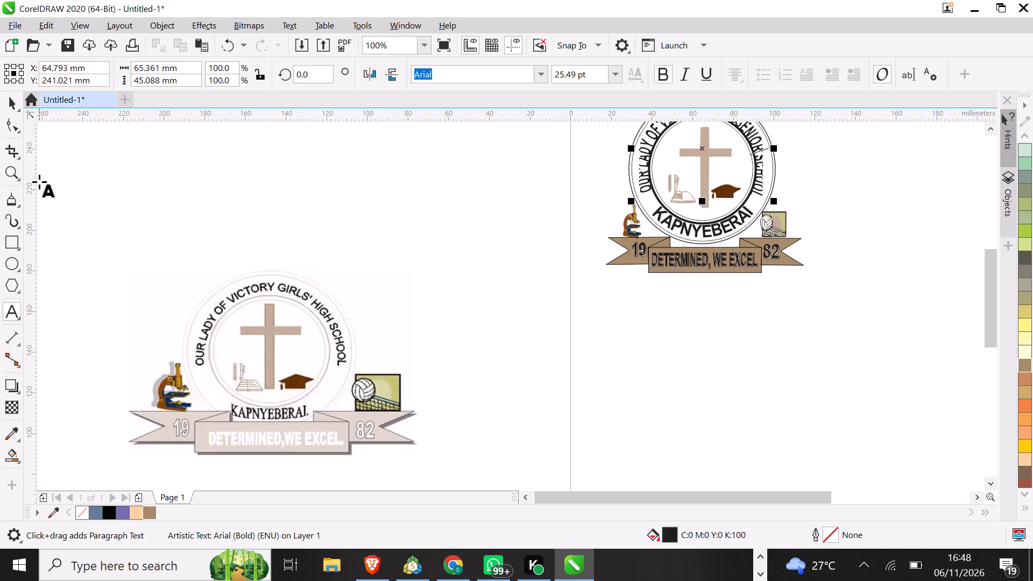
click(8, 102)
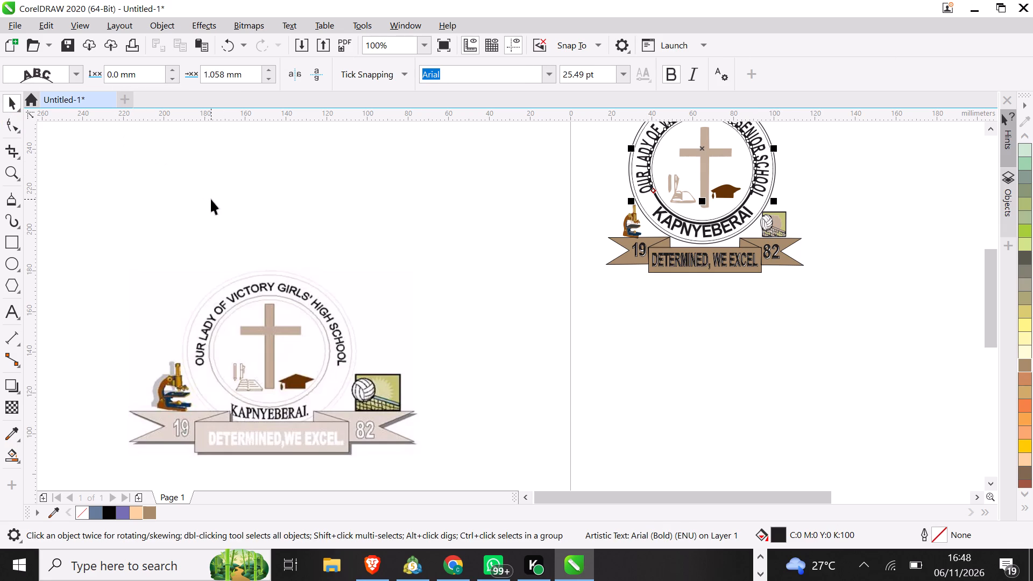
click(211, 199)
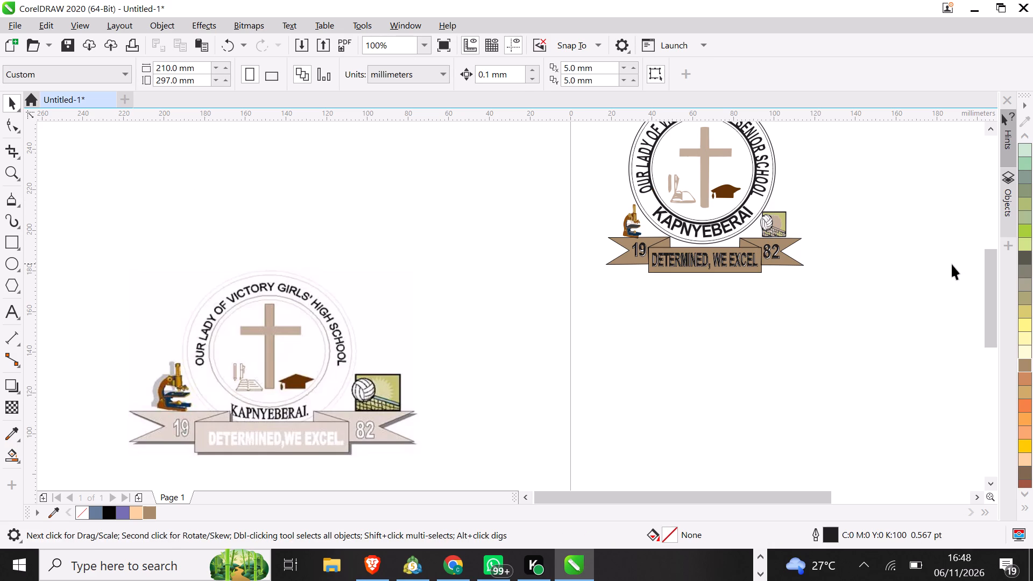
Save the drawing as a new CDR file in Documents, with a file name beginning OURLADY OF VI.
drag(992, 273, 992, 252)
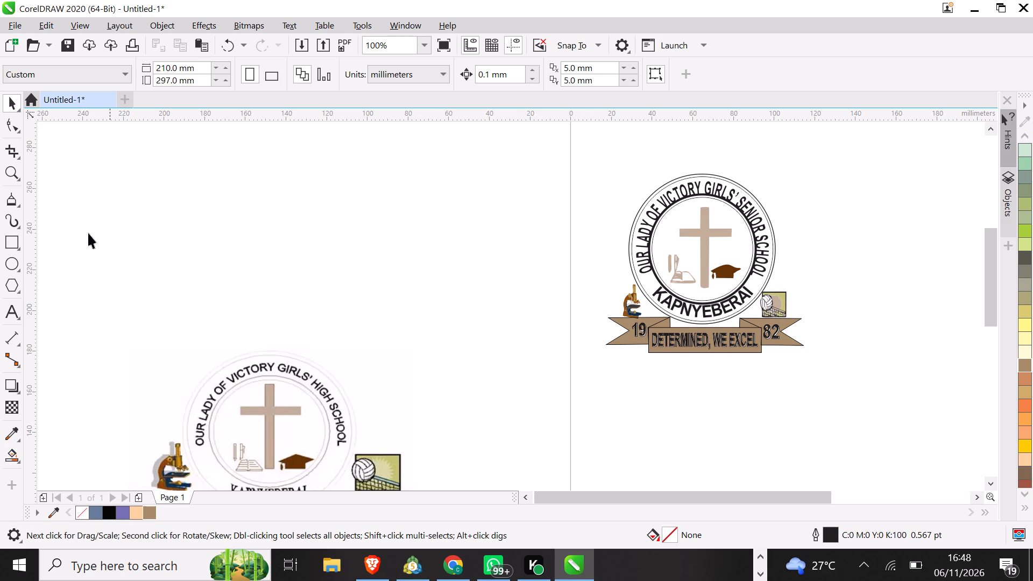
click(15, 22)
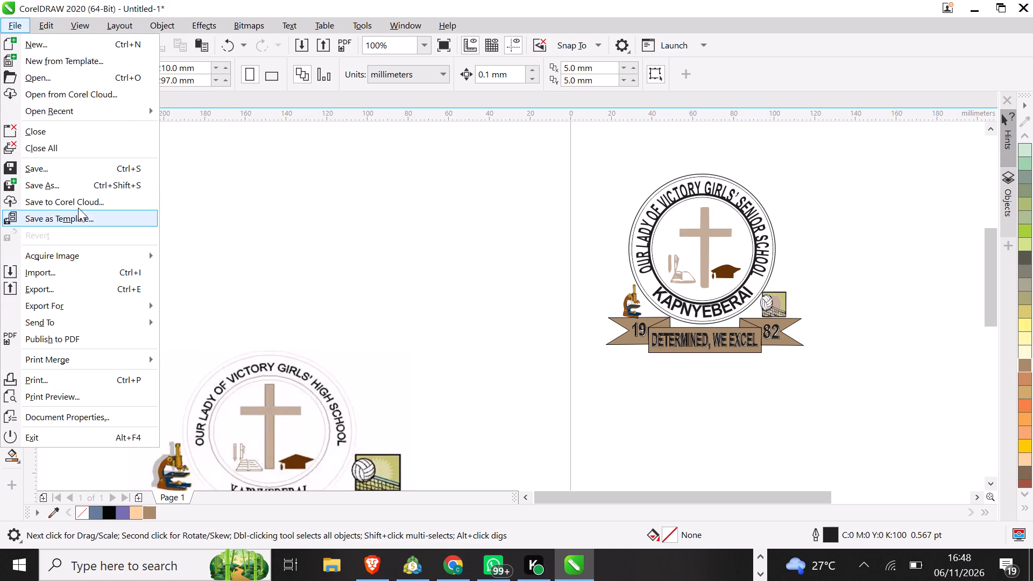
click(77, 192)
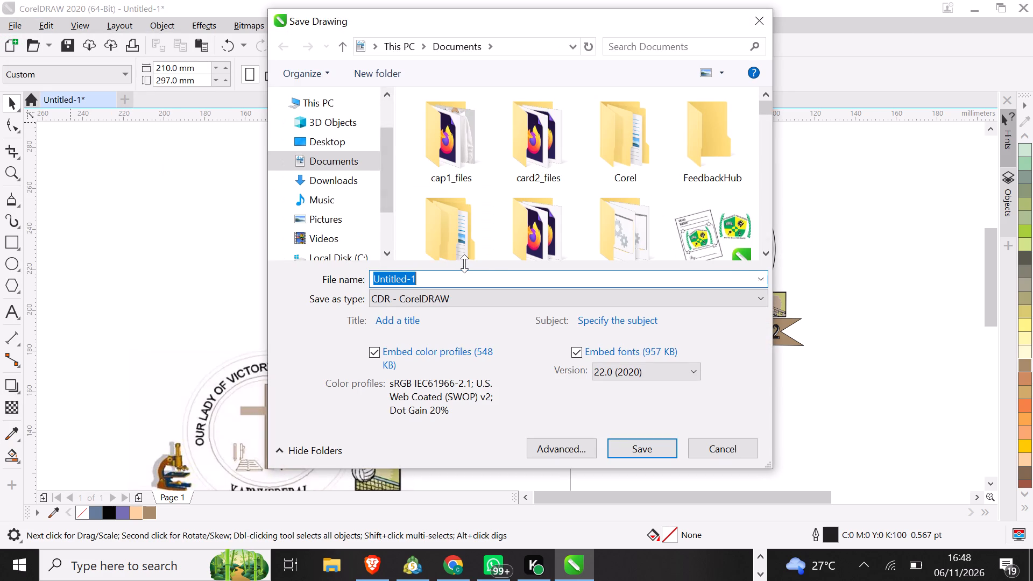
key(BackSpace)
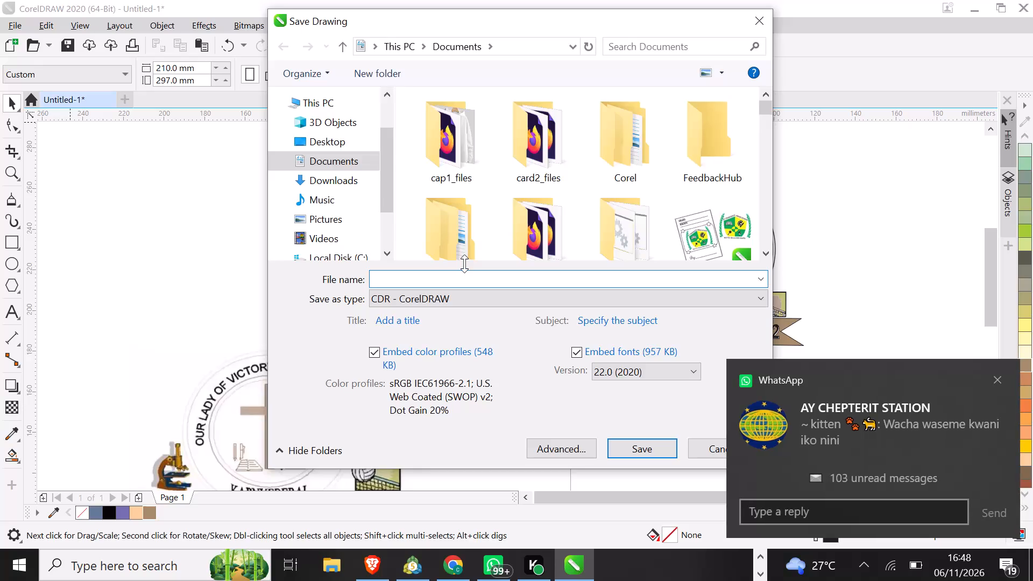
key(o)
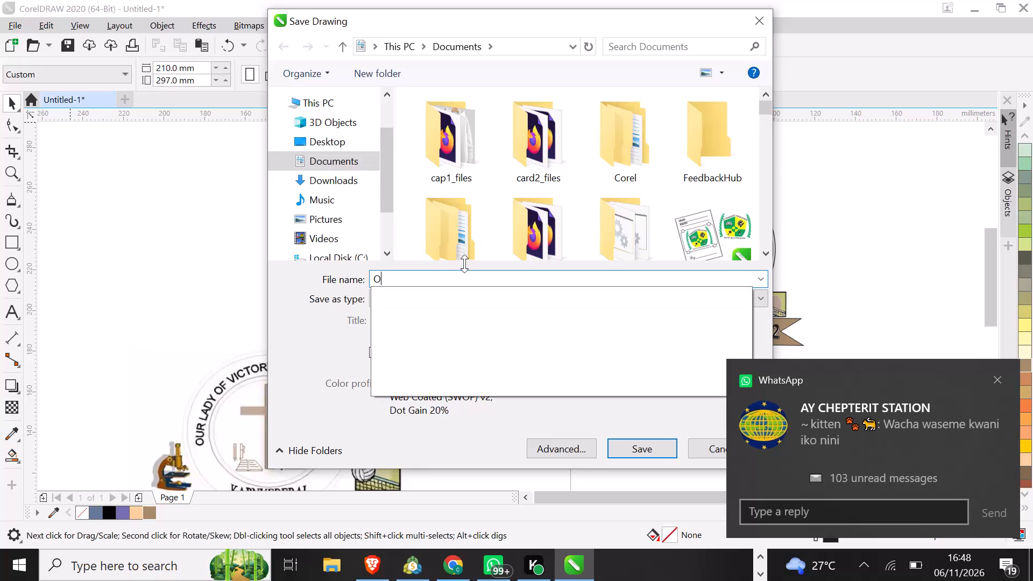
key(u)
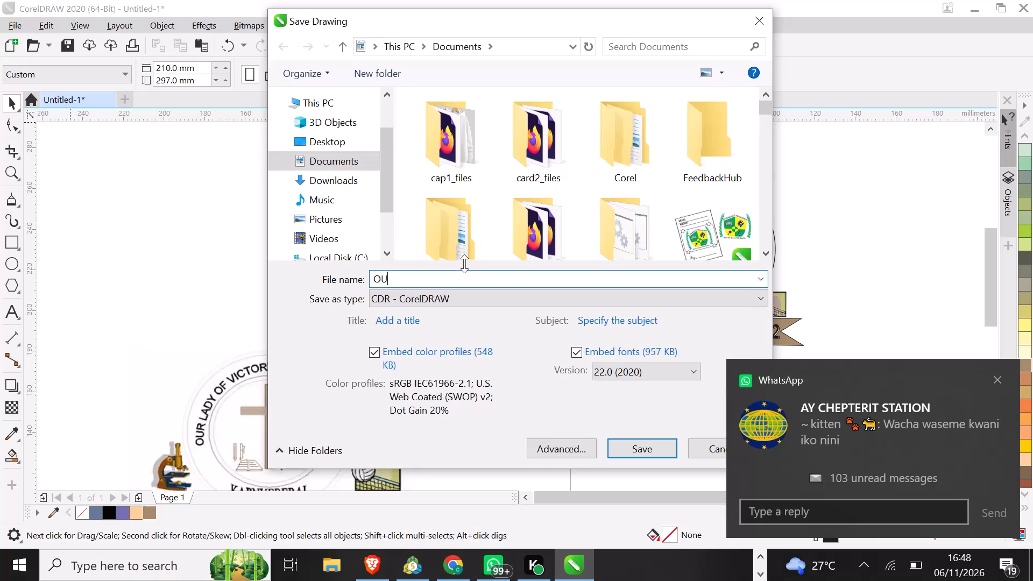
key(r)
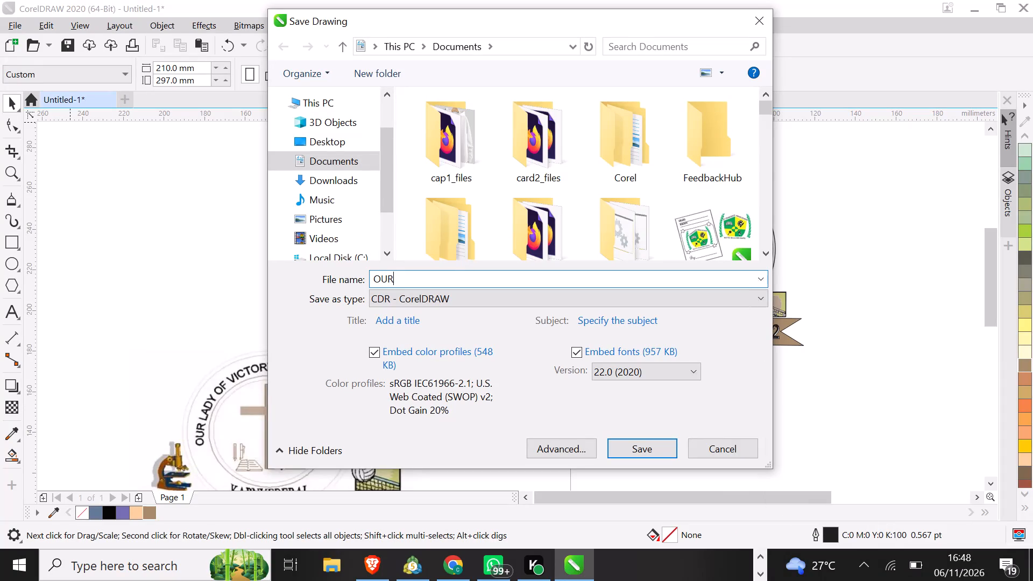
key(l)
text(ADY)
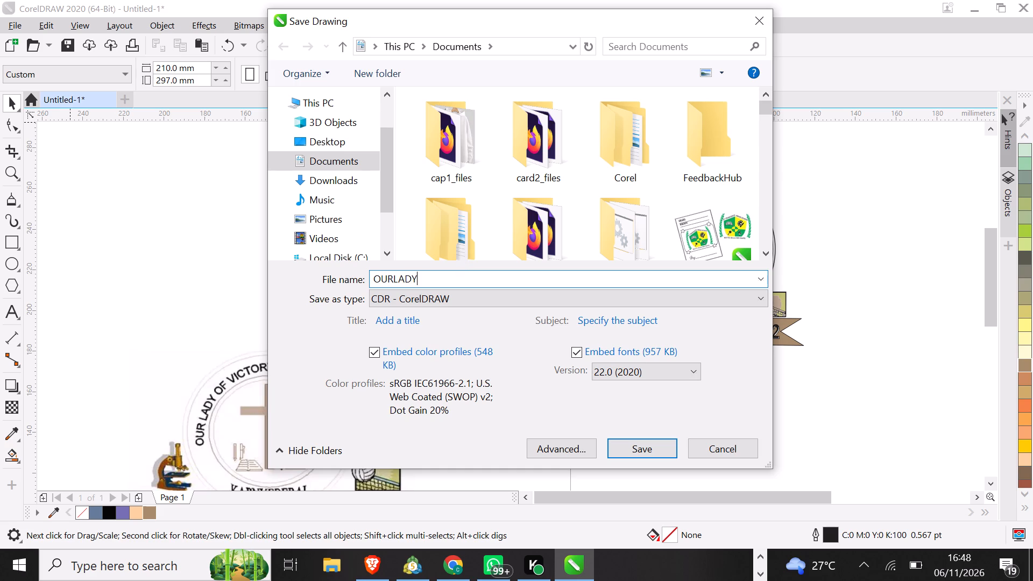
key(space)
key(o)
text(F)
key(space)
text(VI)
Complete the file name as OUR LADY OF VICTORY, with a space between OUR and LADY, and save the CDR drawing in Documents.
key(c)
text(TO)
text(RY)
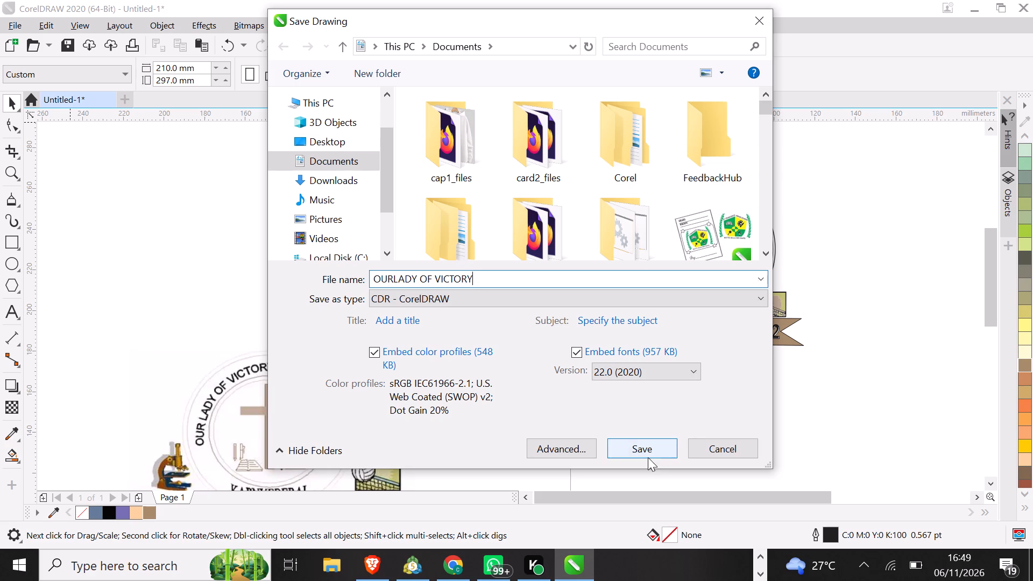
click(391, 281)
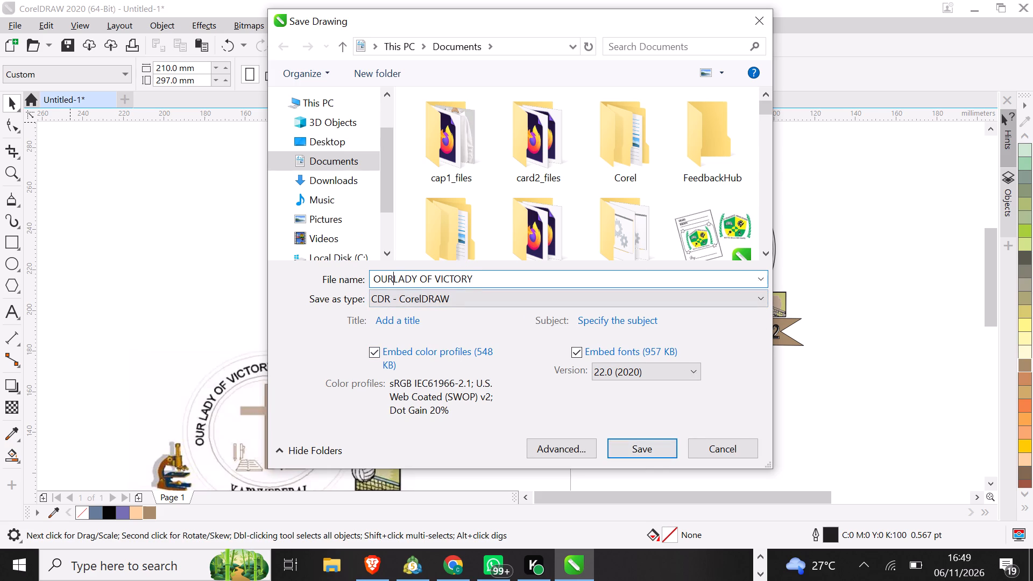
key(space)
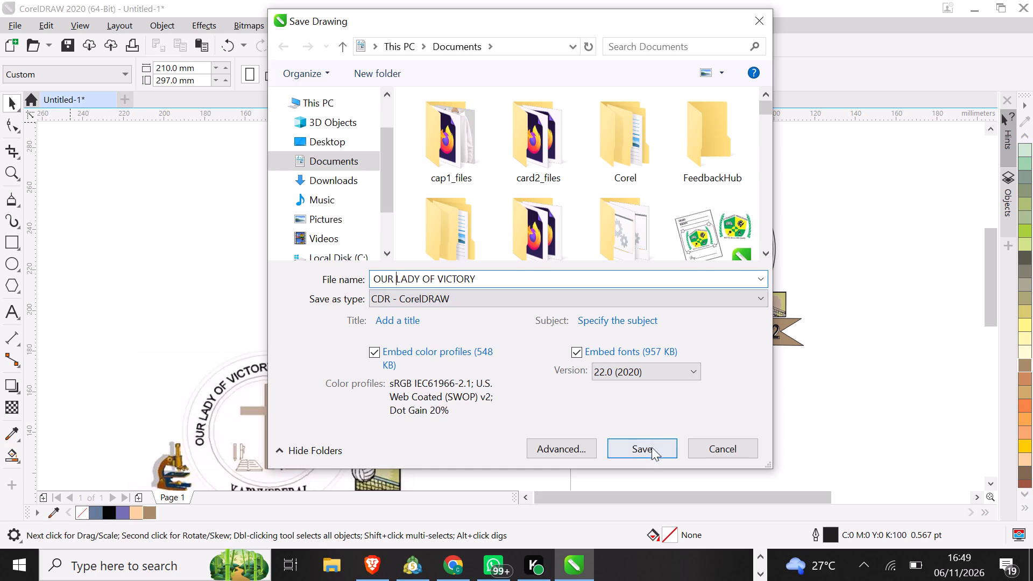
click(651, 452)
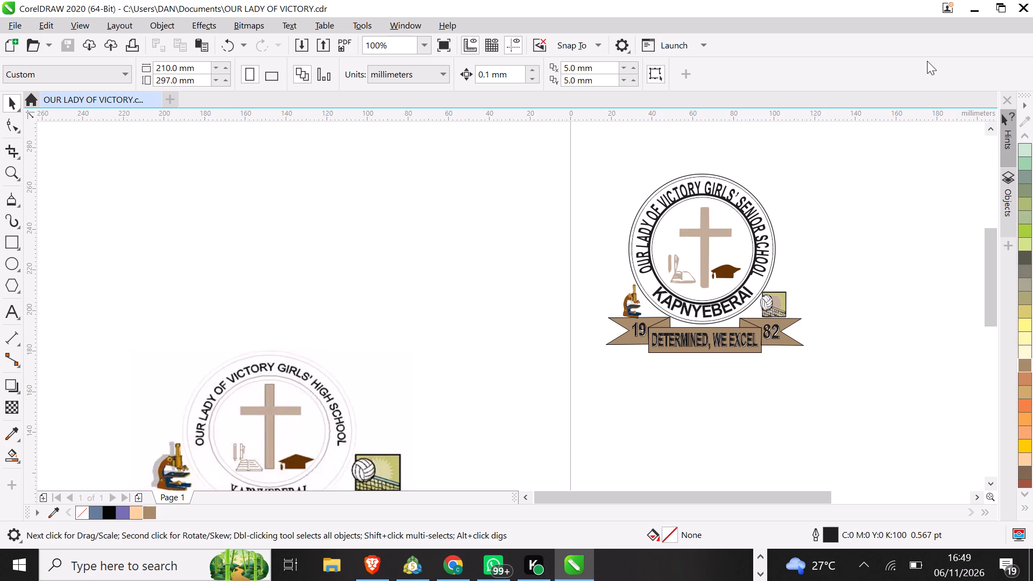
Minimise the CorelDRAW window with the saved crest drawing.
click(966, 8)
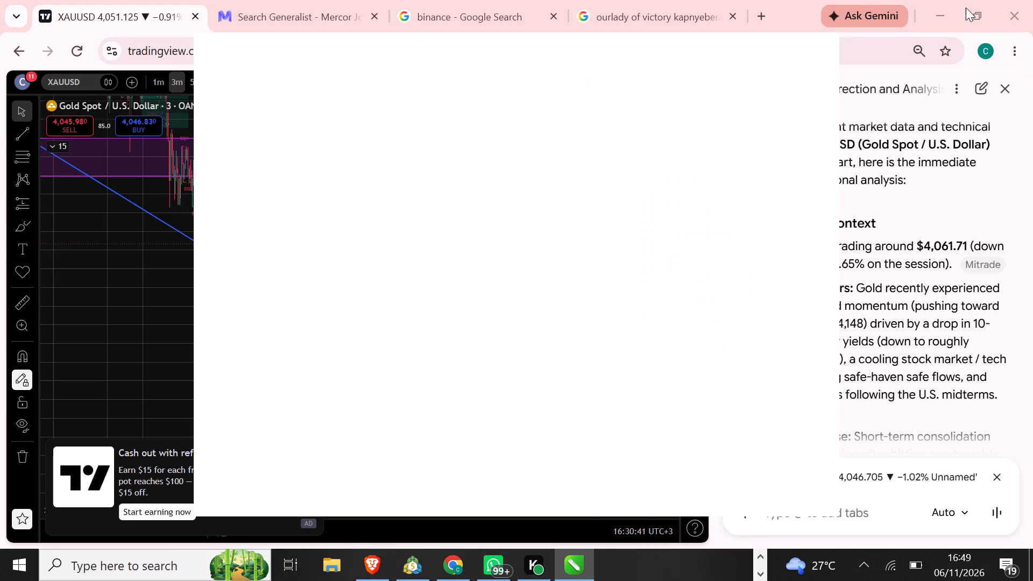